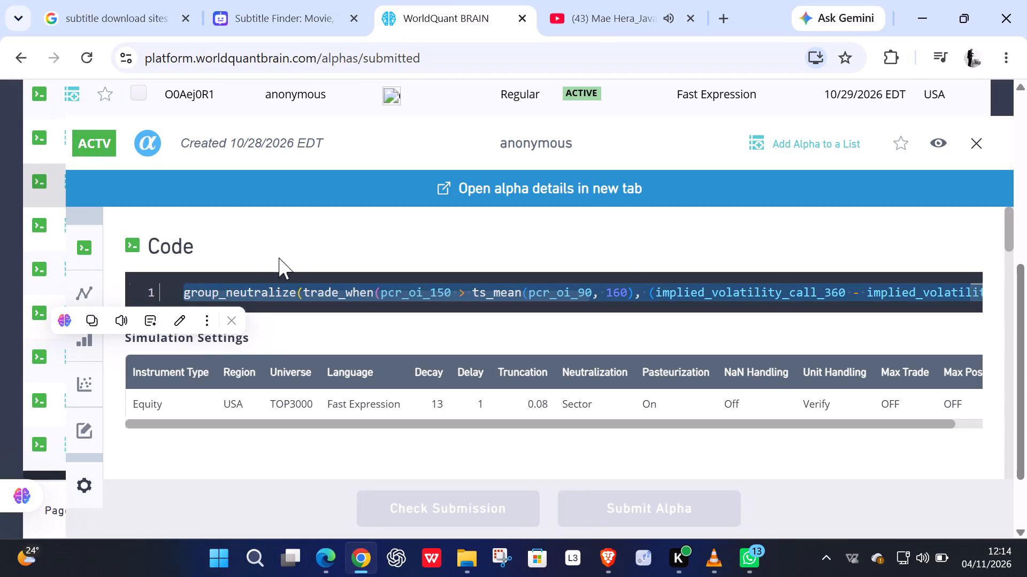
# Clone the open submitted alpha created 10/28/2026 into a new simulation.
pyautogui.press('Escape')
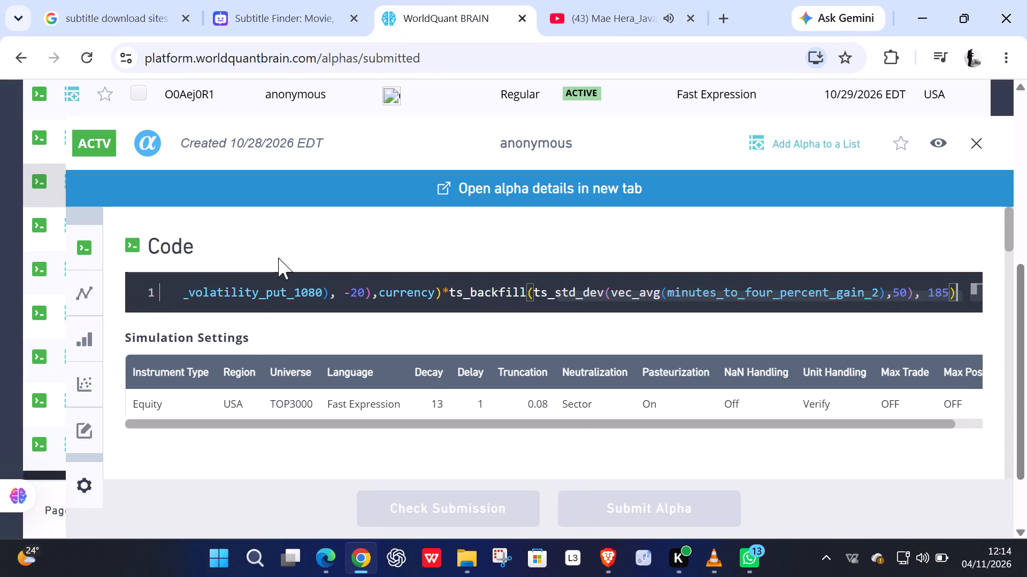
pyautogui.scroll(1, 587, 417)
pyautogui.scroll(-1, 635, 439)
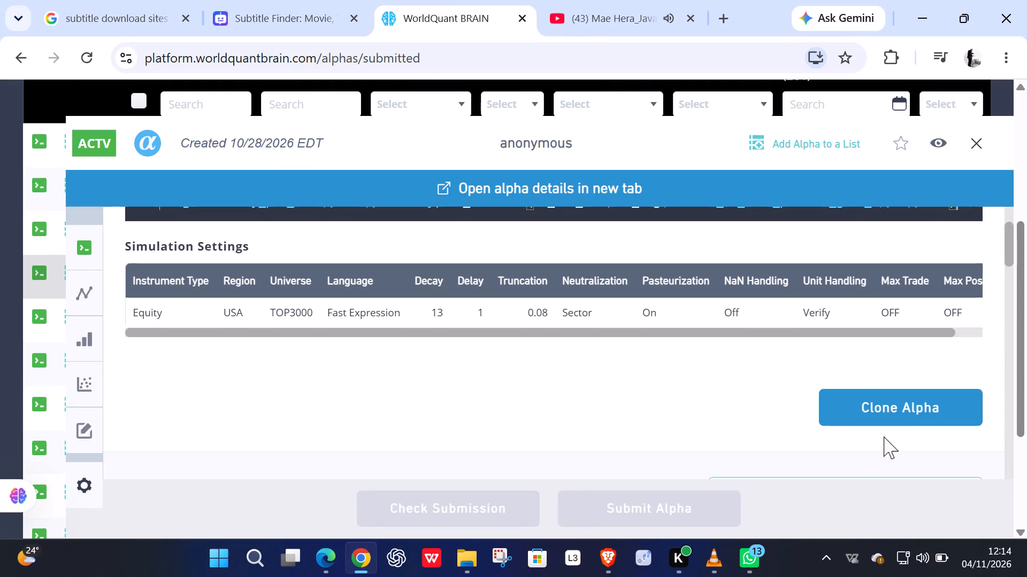
pyautogui.click(885, 407)
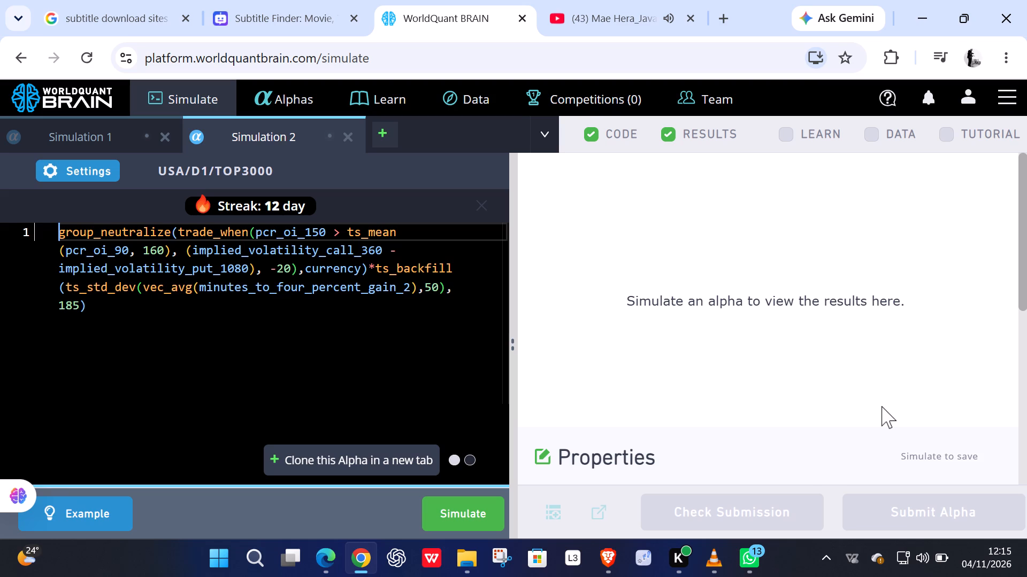
# Change the first field in the trade_when condition to pcr_oi_180 and simulate the alpha.
pyautogui.click(317, 231)
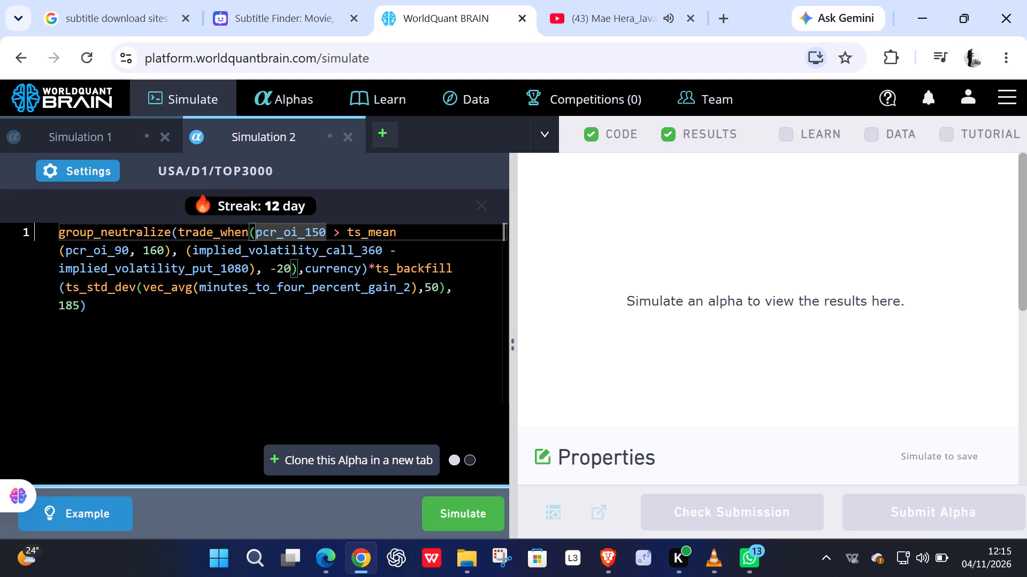
pyautogui.press('BackSpace')
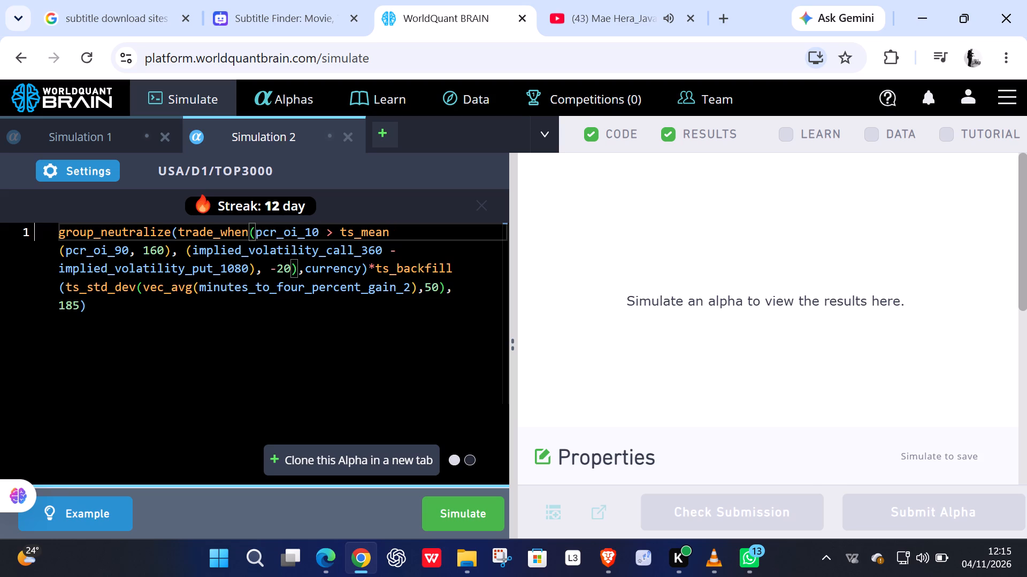
pyautogui.press('8')
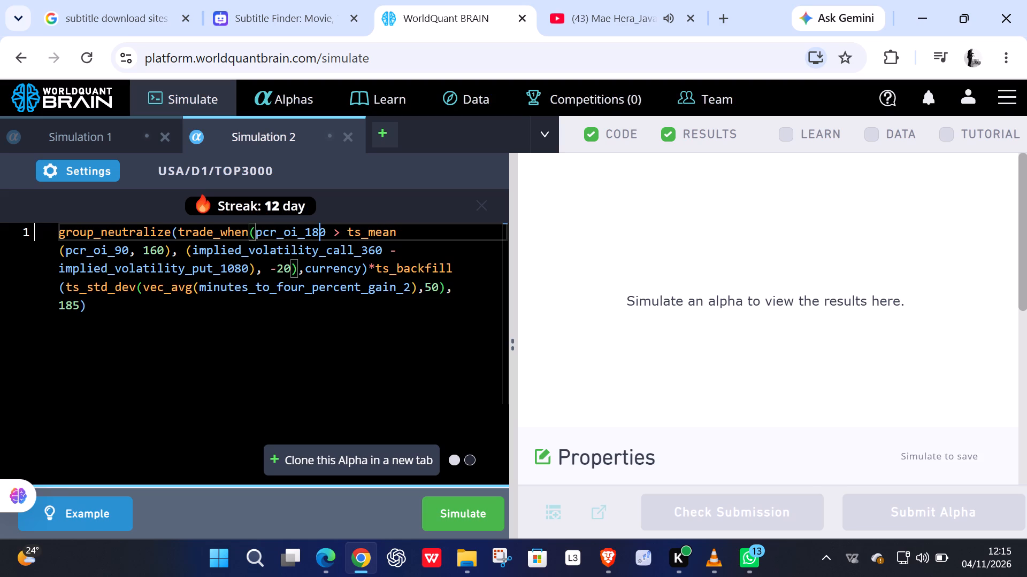
pyautogui.click(467, 515)
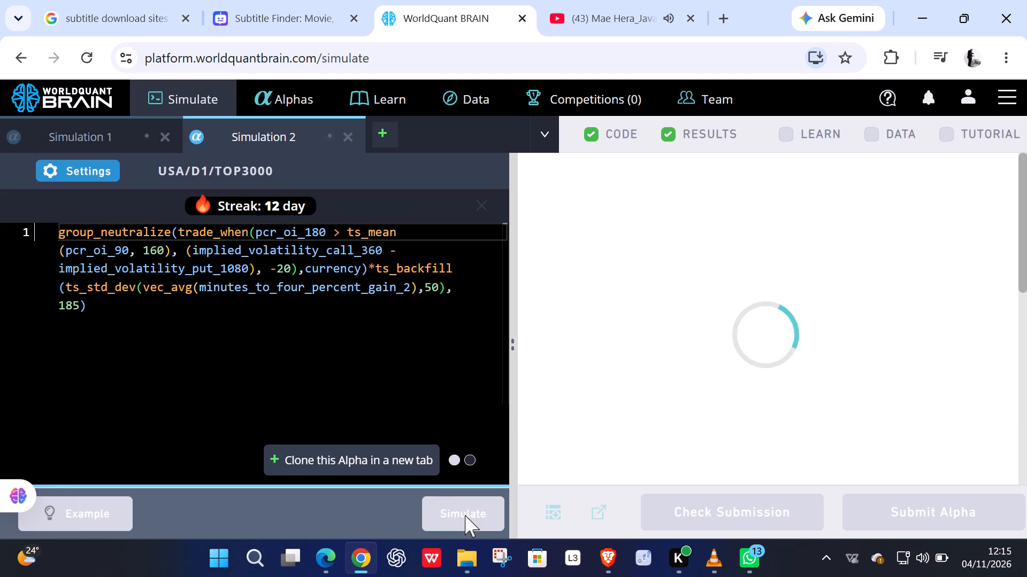
# Review the simulation settings of Simulation 2 and close them again.
pyautogui.click(58, 166)
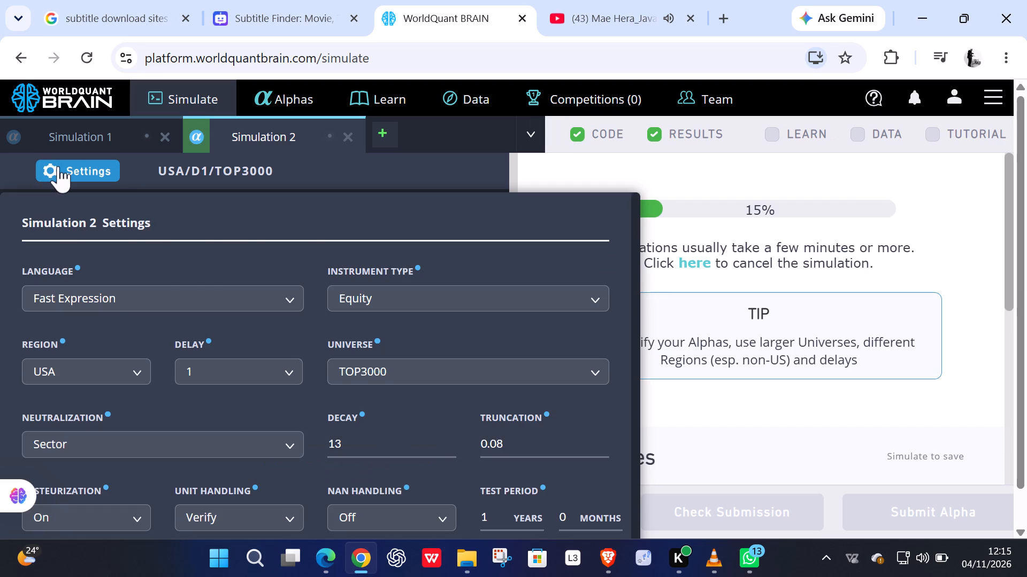
pyautogui.click(58, 166)
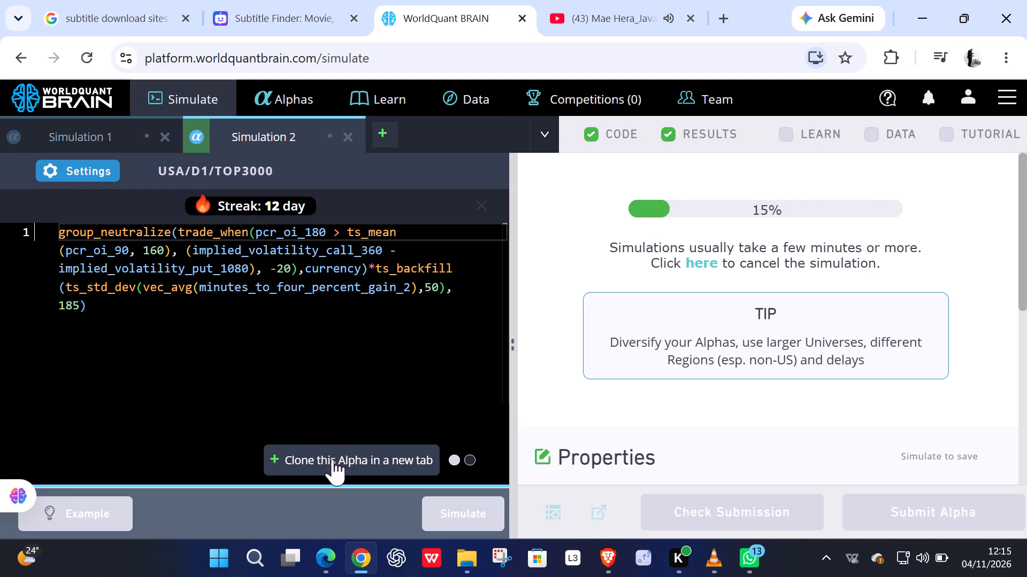
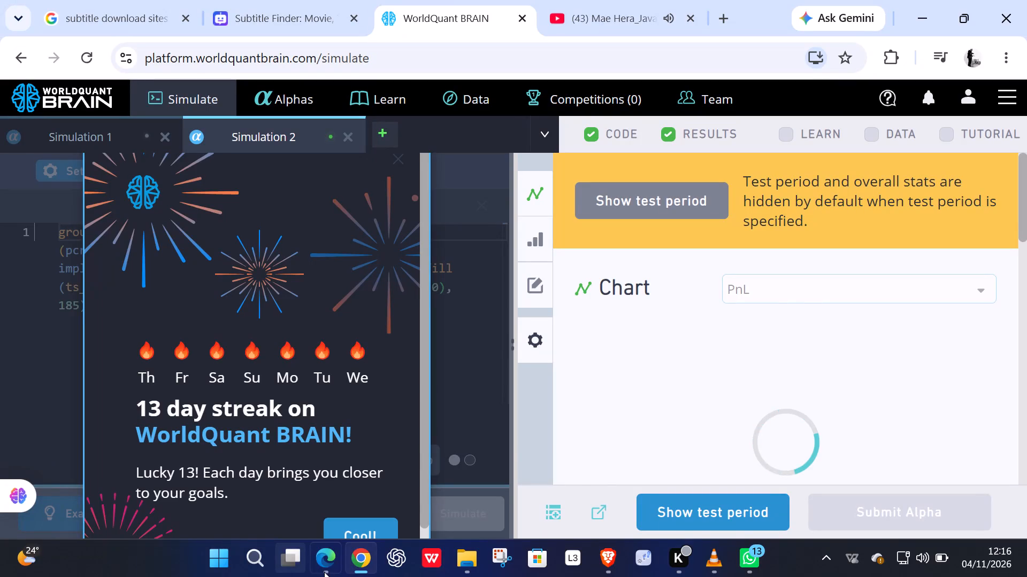
# Dismiss the streak pop-up, show the test period for Simulation 2 and run the submission check on its alpha.
pyautogui.click(346, 520)
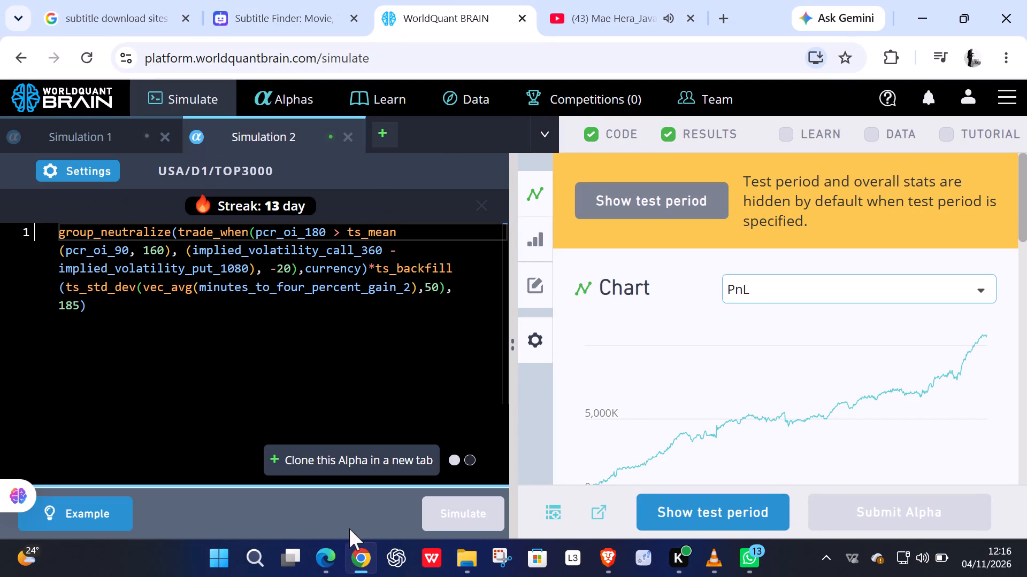
pyautogui.click(689, 508)
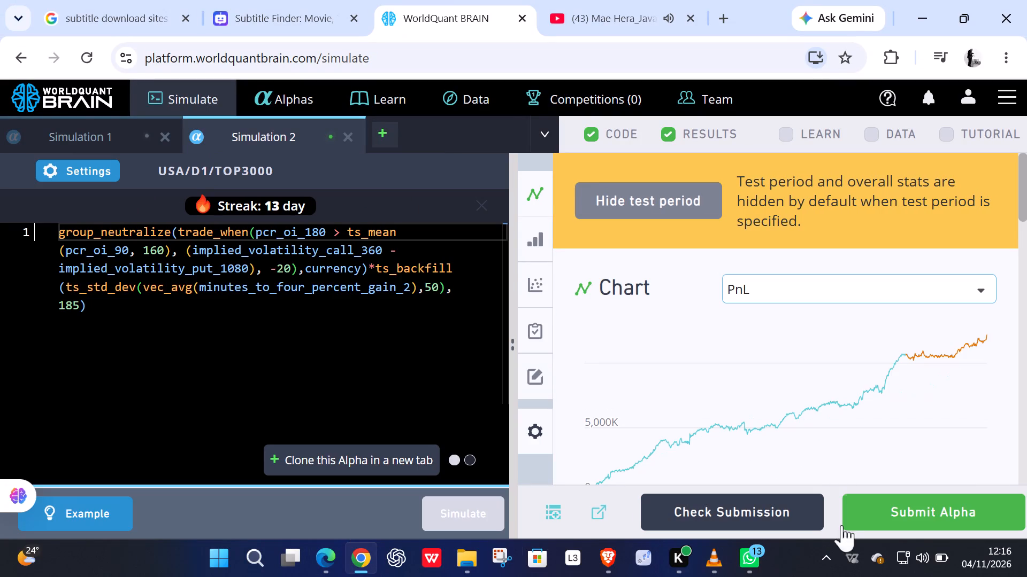
pyautogui.click(750, 506)
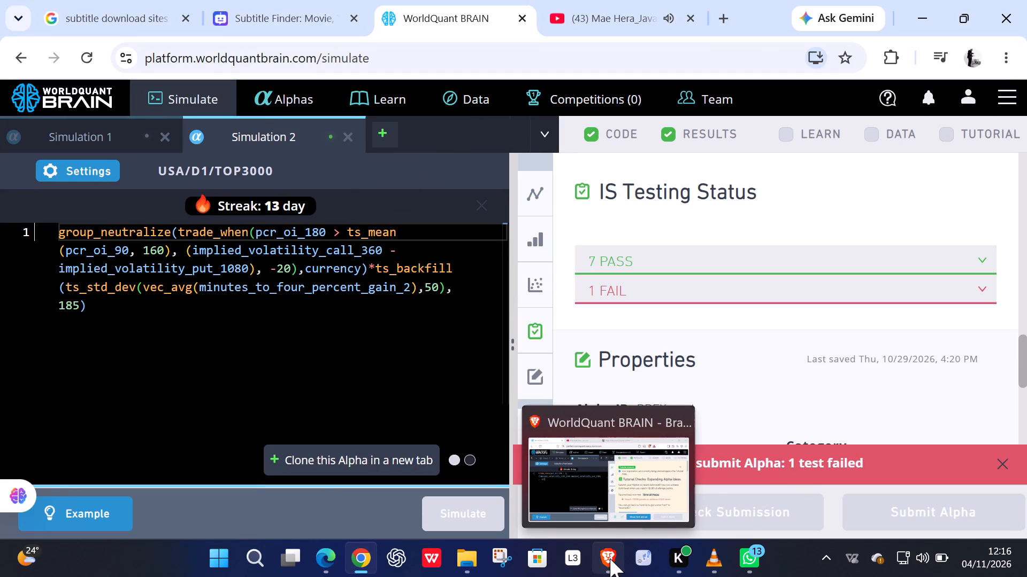
# Clone the pcr_oi_180 alpha into a new simulation, set its universe to TOP2000 and simulate it.
pyautogui.click(366, 461)
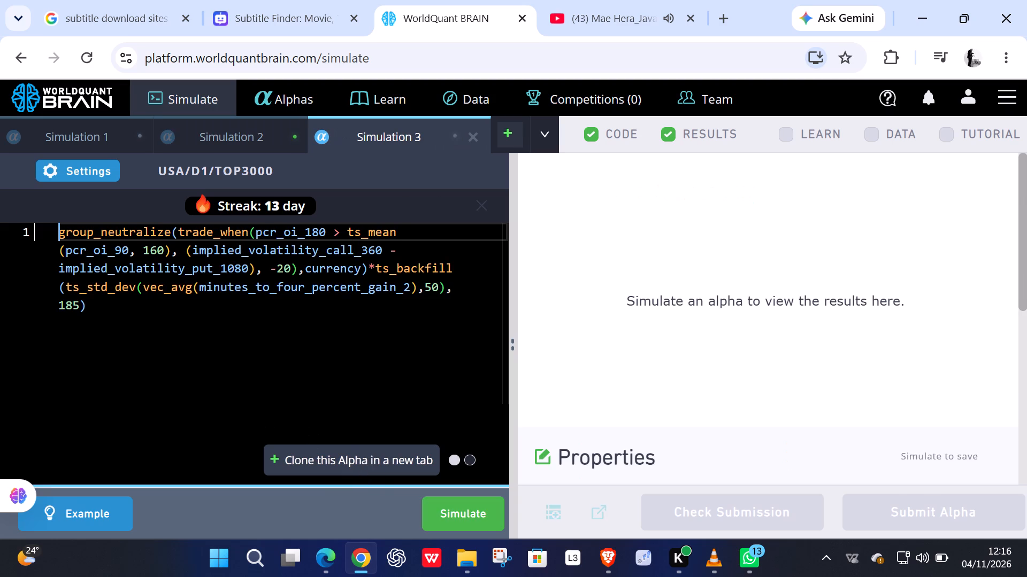
pyautogui.click(104, 173)
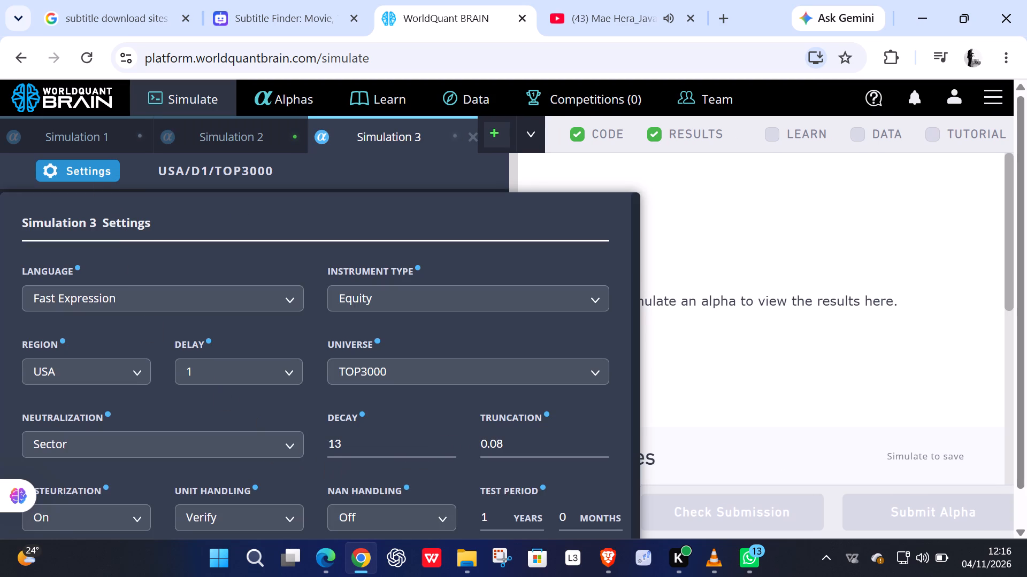
pyautogui.click(402, 370)
pyautogui.click(341, 433)
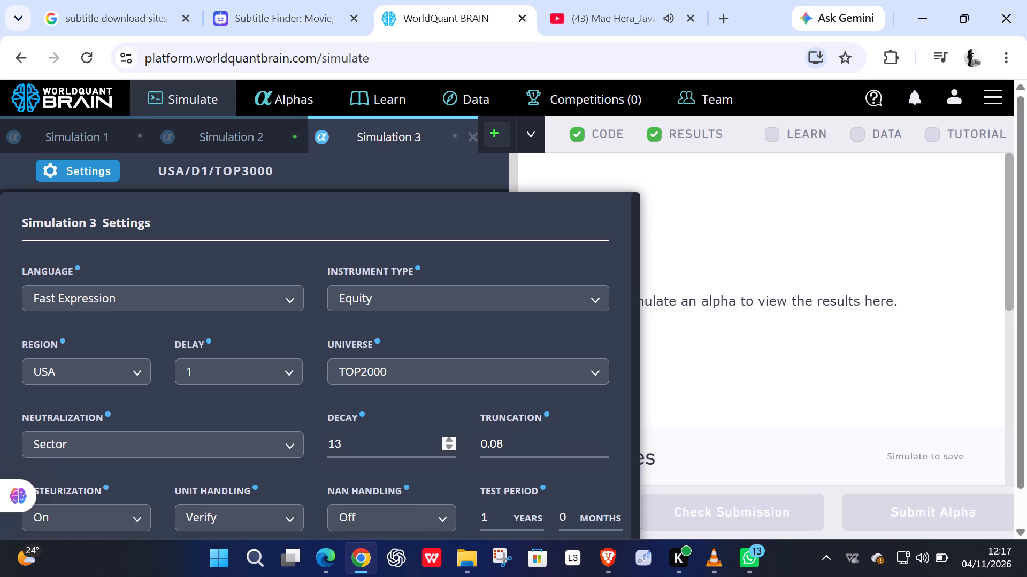
pyautogui.scroll(-5, 366, 473)
pyautogui.click(440, 521)
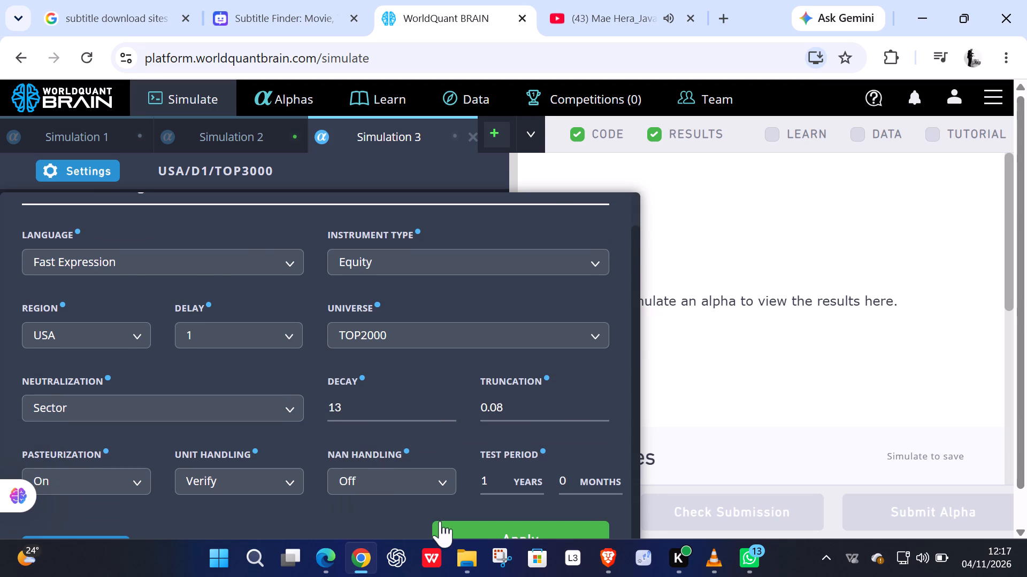
pyautogui.click(441, 518)
# Clone the TOP2000 alpha into another simulation and apply Market neutralization to the clone.
pyautogui.click(382, 462)
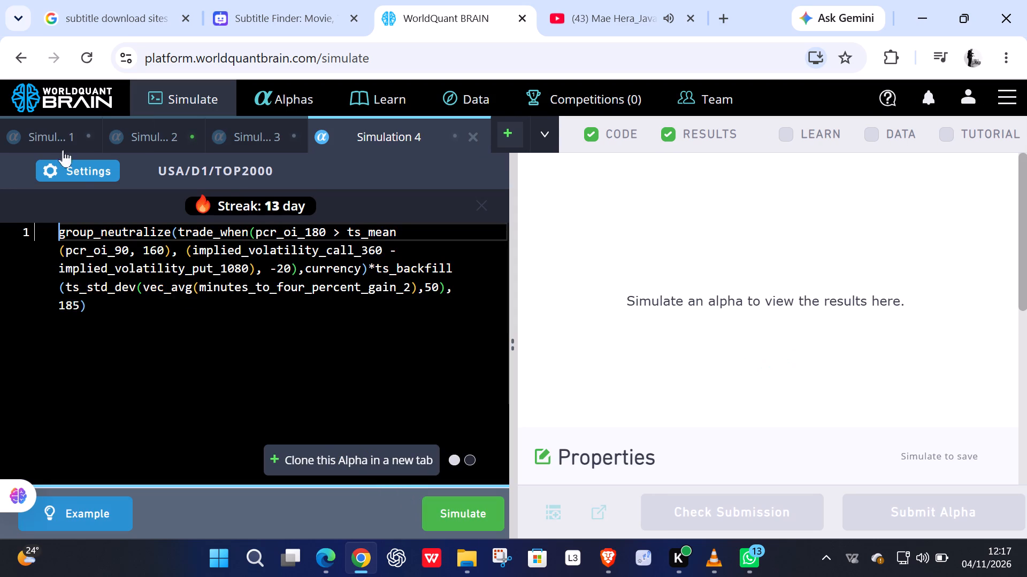
pyautogui.click(71, 169)
pyautogui.click(81, 442)
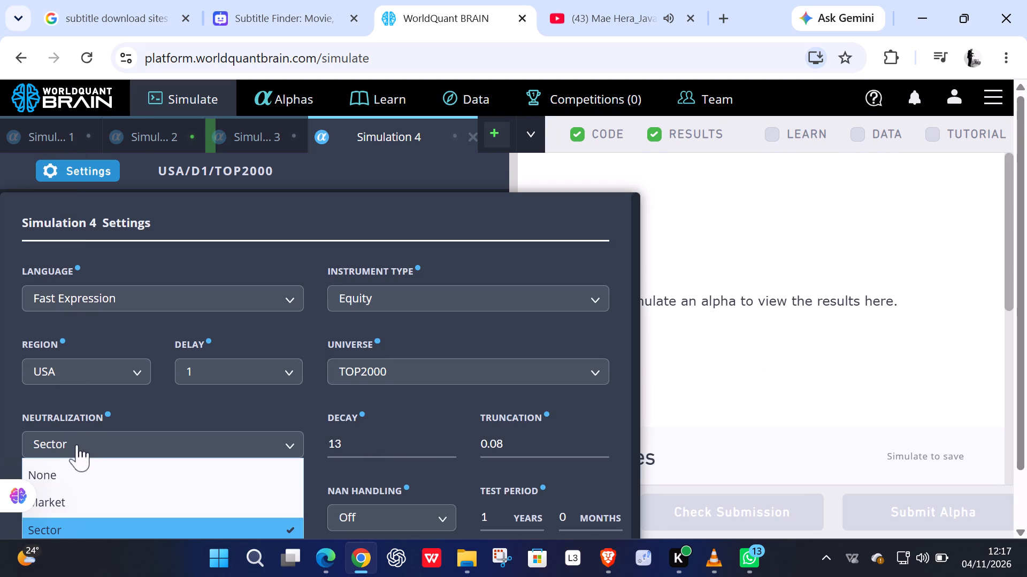
pyautogui.scroll(-5, 75, 469)
pyautogui.click(73, 437)
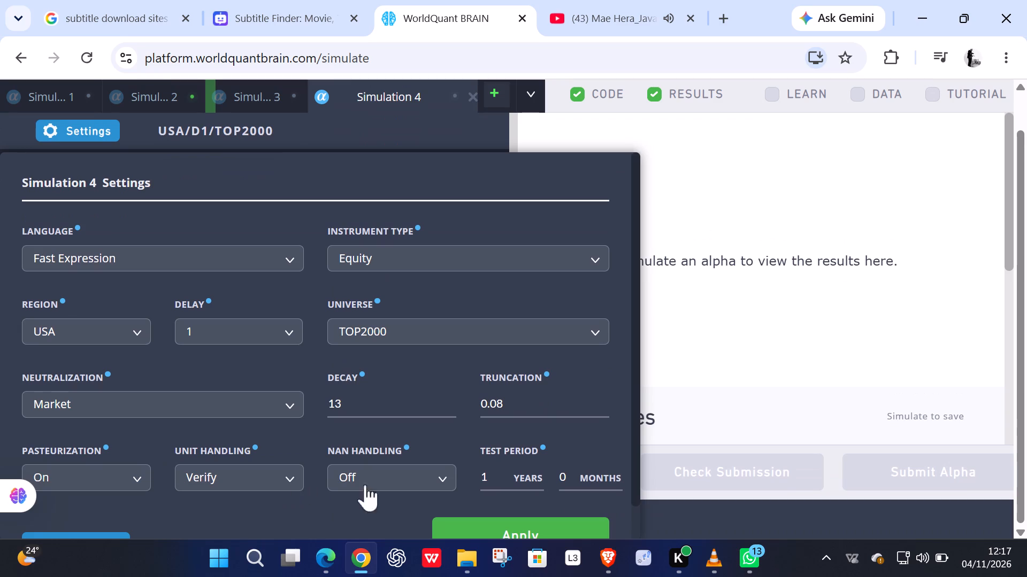
pyautogui.click(488, 526)
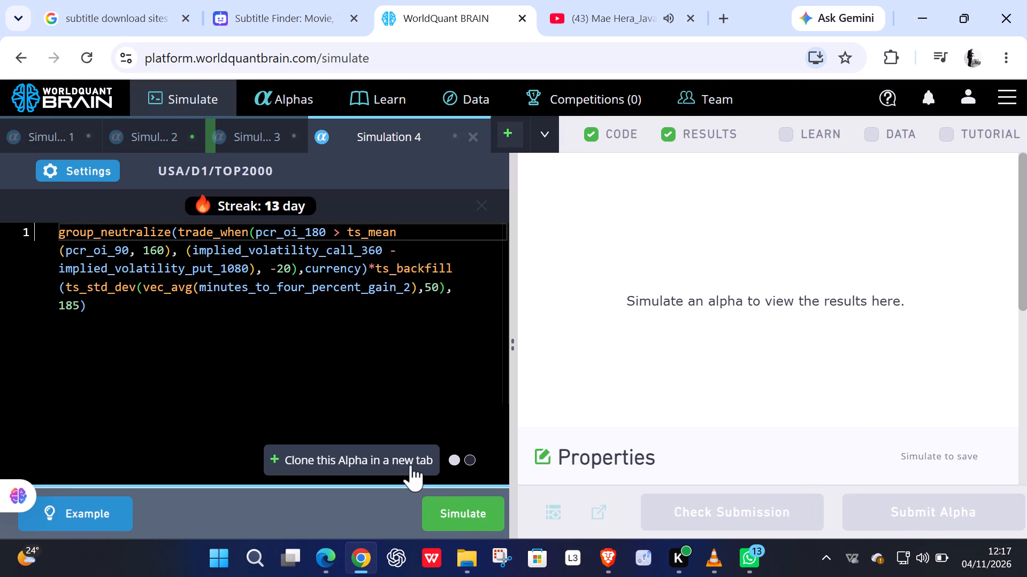
# Clone the Market-neutralized alpha into a new simulation, set its neutralization to Industry and simulate it.
pyautogui.click(406, 458)
pyautogui.click(88, 164)
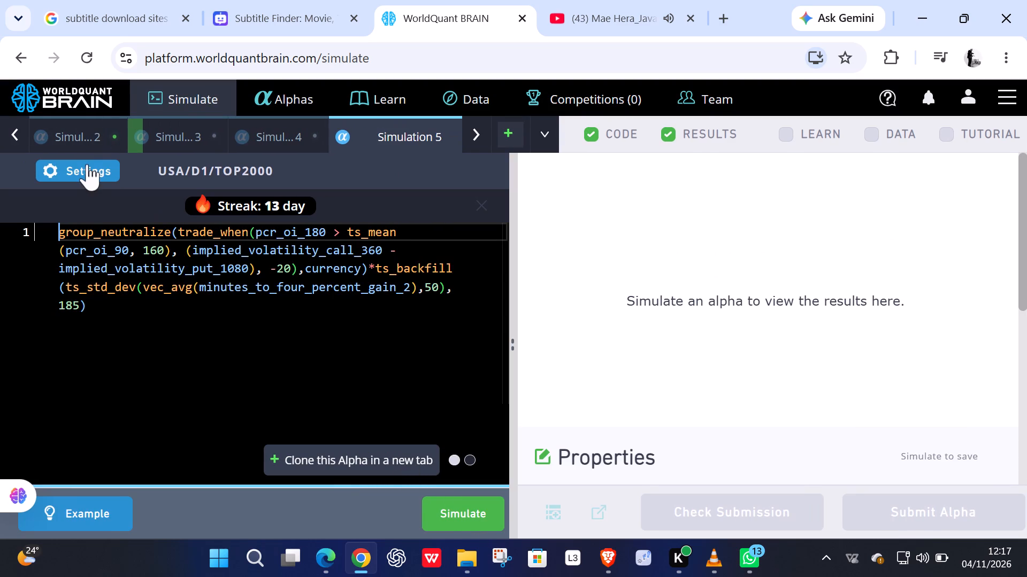
pyautogui.scroll(-5, 118, 350)
pyautogui.click(100, 412)
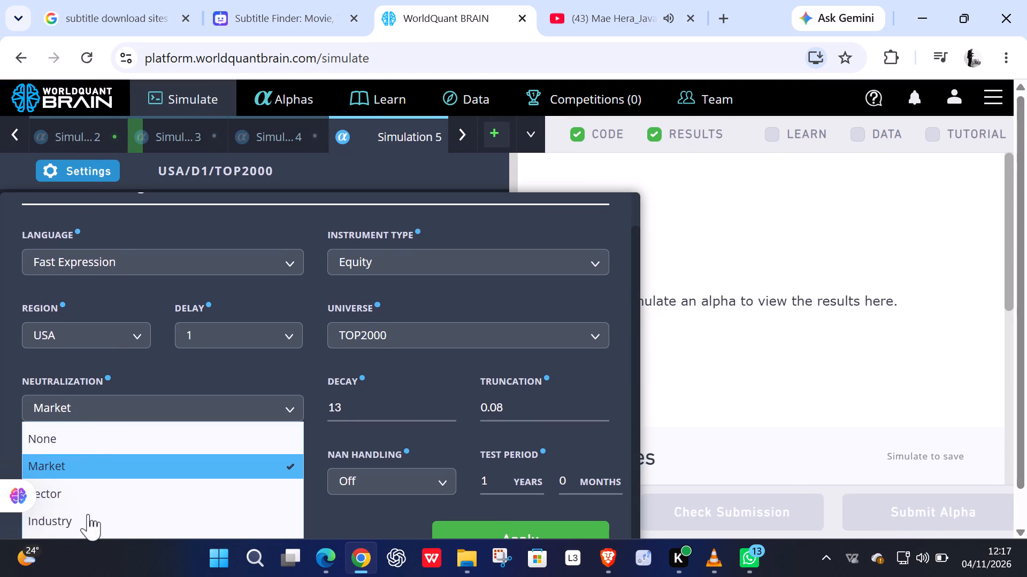
pyautogui.click(88, 514)
pyautogui.scroll(-4, 518, 576)
pyautogui.click(530, 526)
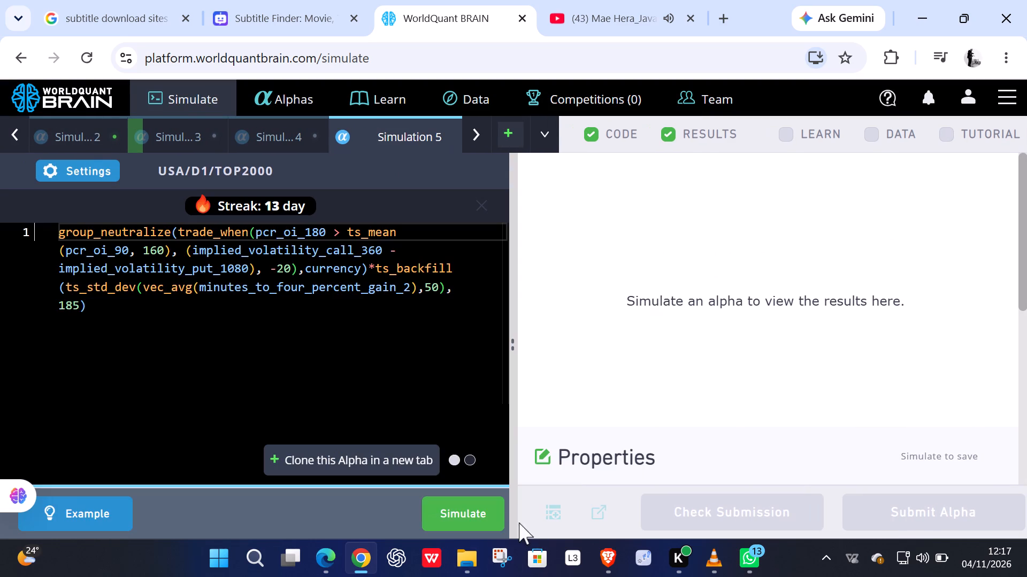
pyautogui.click(485, 516)
# Return to the Market-neutralized clone in Simulation 4 and simulate it.
pyautogui.click(259, 150)
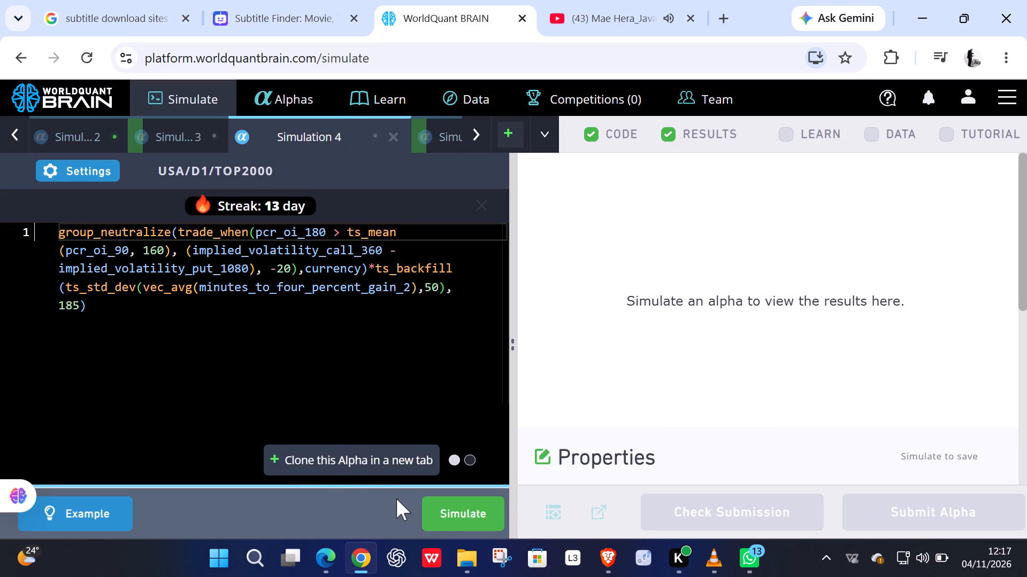
pyautogui.click(445, 516)
# Clone the Simulation 4 alpha into a new simulation and apply Subindustry neutralization to the clone.
pyautogui.click(372, 449)
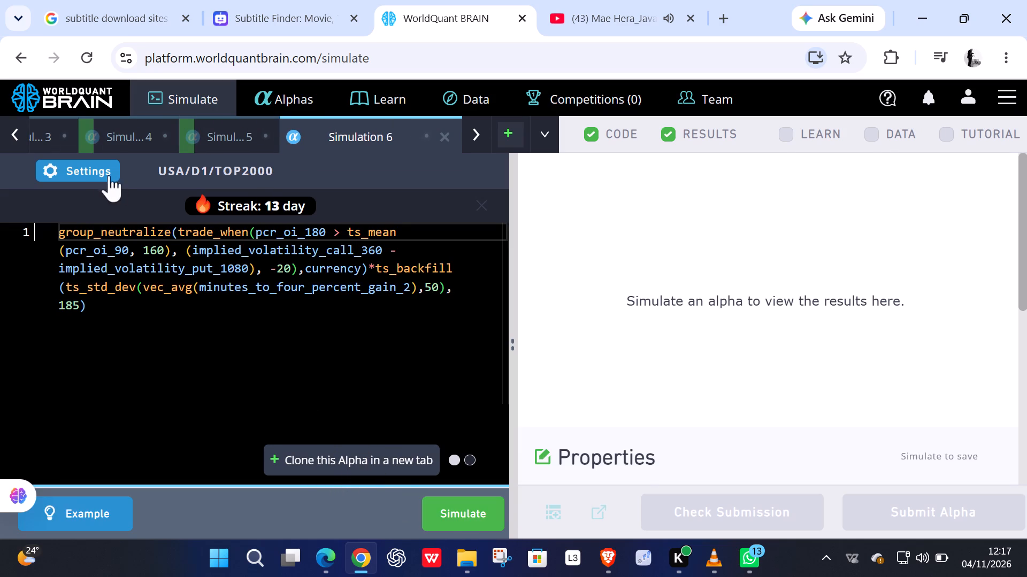
pyautogui.click(97, 169)
pyautogui.click(124, 439)
pyautogui.scroll(-5, 120, 441)
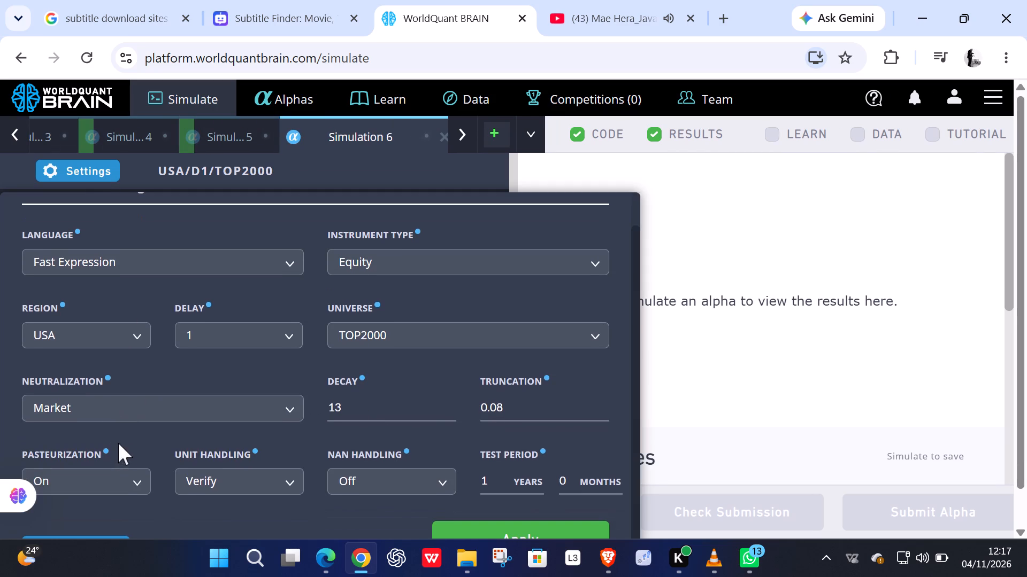
pyautogui.click(182, 411)
pyautogui.scroll(-4, 155, 471)
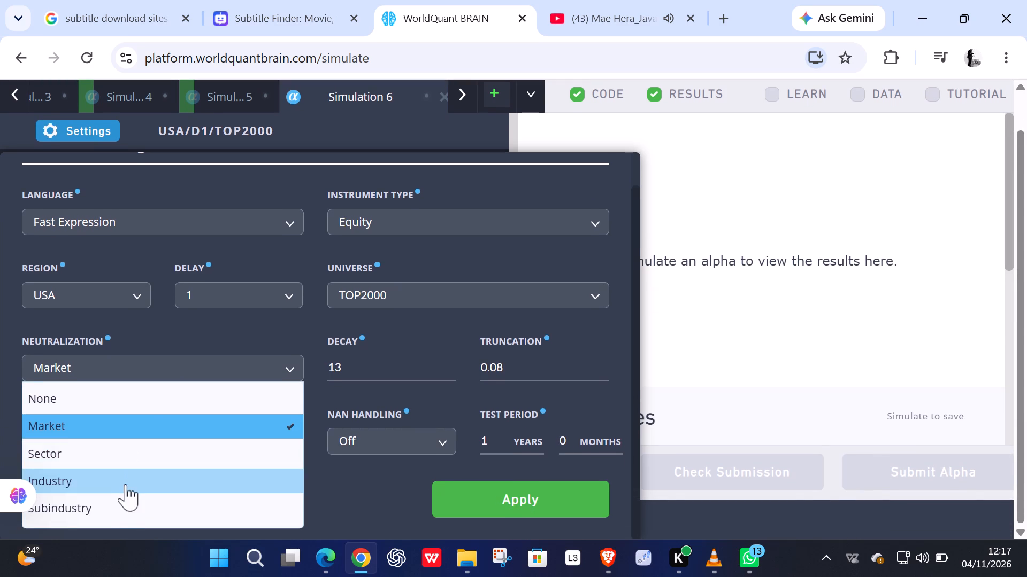
pyautogui.click(118, 503)
pyautogui.click(454, 502)
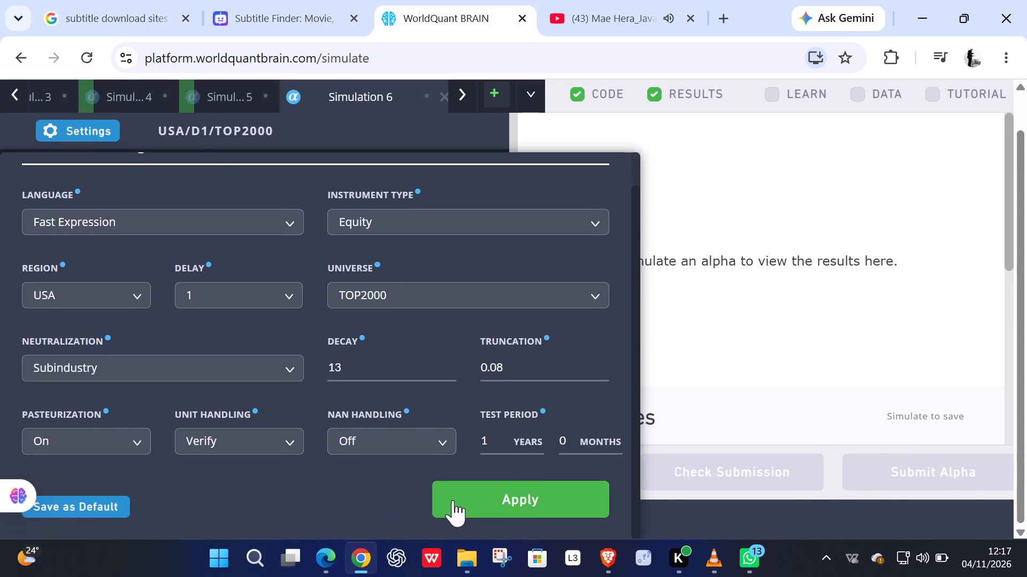
# Switch to Simulation 3, the TOP2000 variant with Sector neutralization.
pyautogui.click(64, 131)
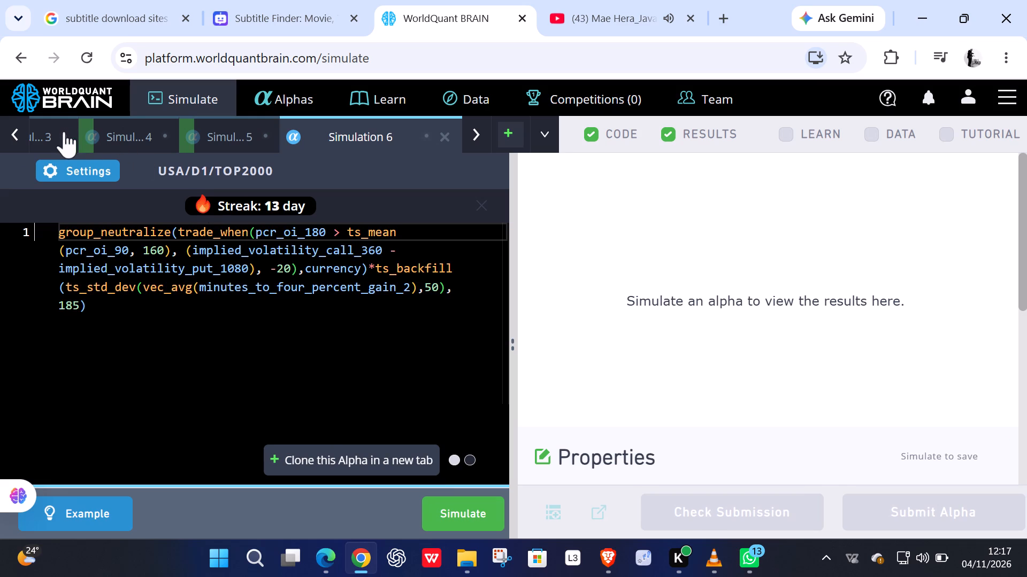
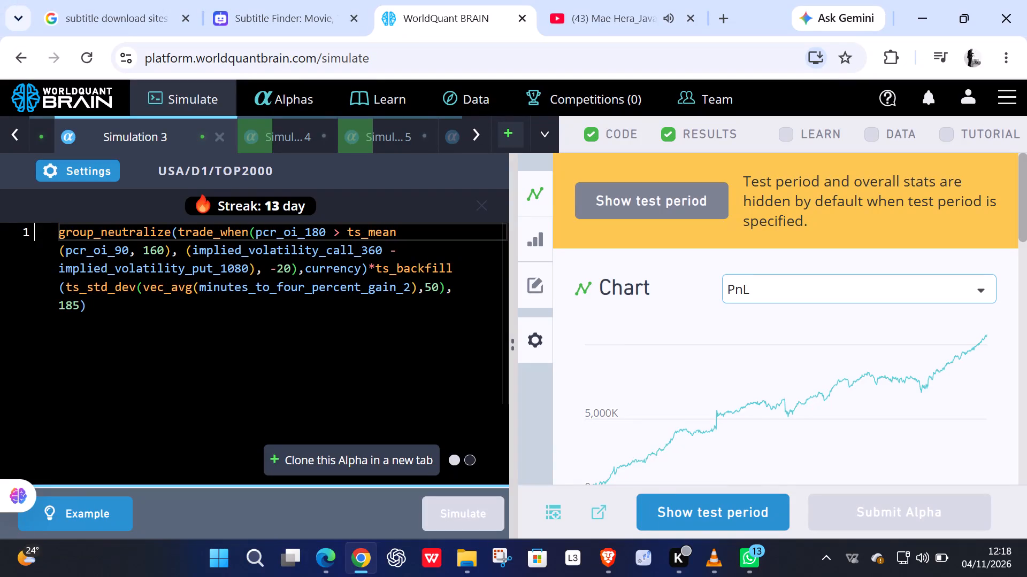
# Show the test period for Simulation 3, the Sector-neutralized variant, and try to submit its alpha.
pyautogui.click(688, 509)
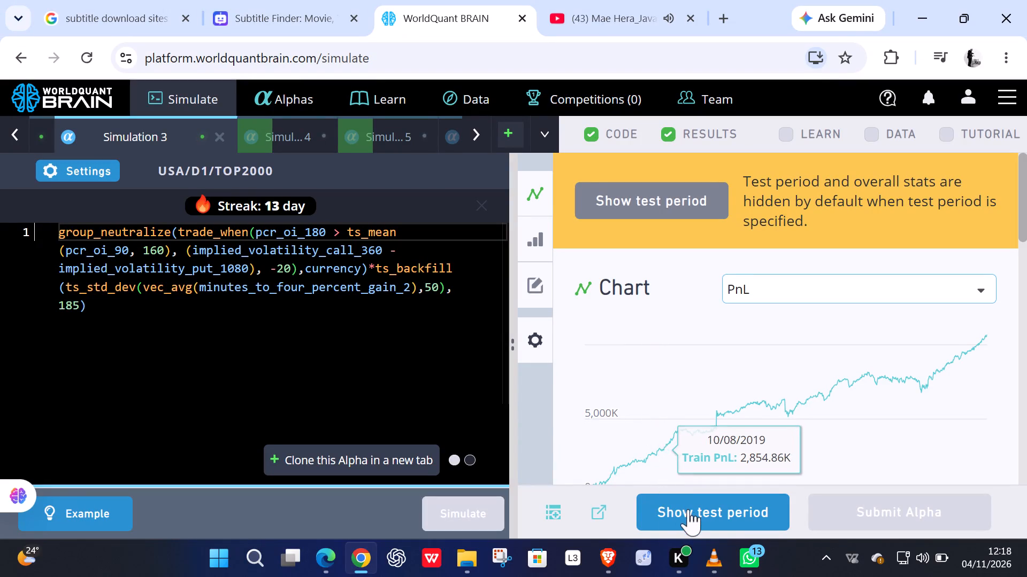
pyautogui.click(912, 506)
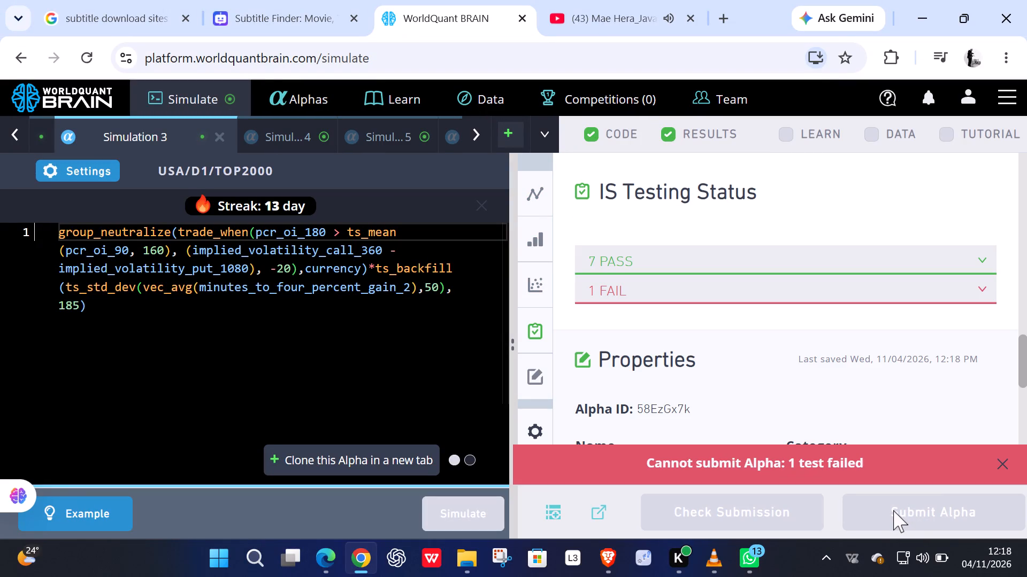
# Switch to Simulation 4, the Market-neutralized variant, show its test period and try to submit its alpha.
pyautogui.click(297, 132)
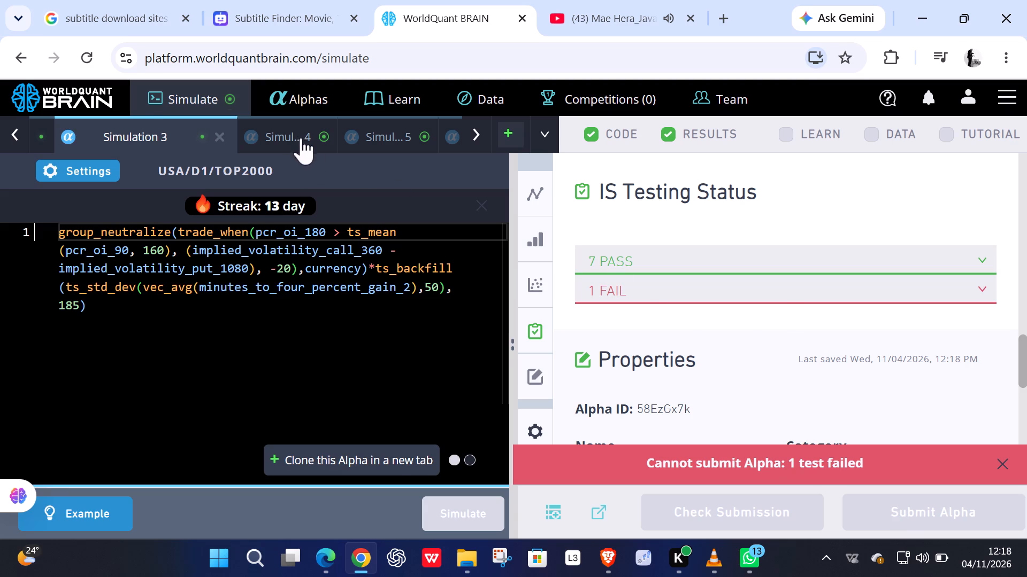
pyautogui.click(660, 508)
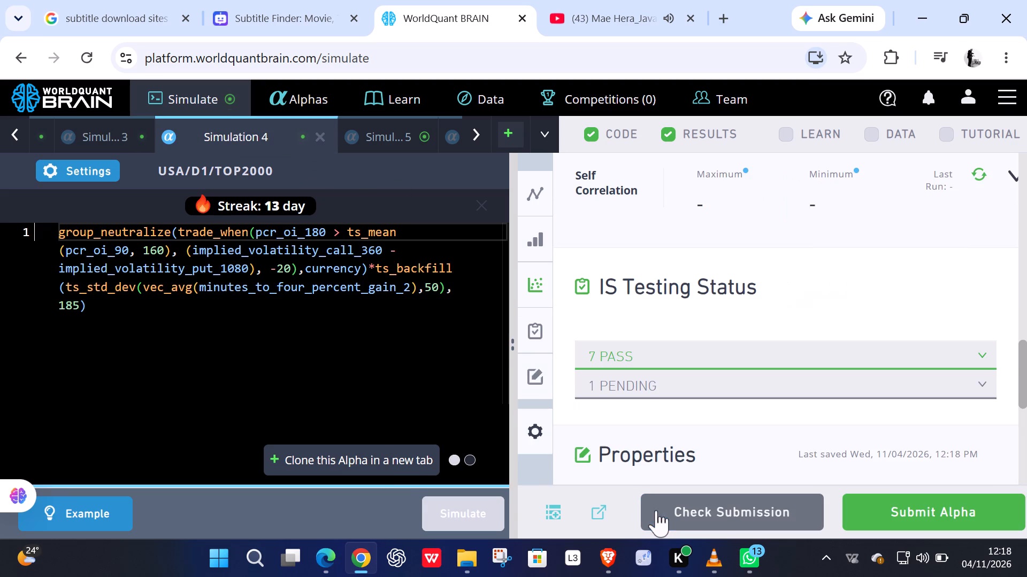
pyautogui.click(908, 501)
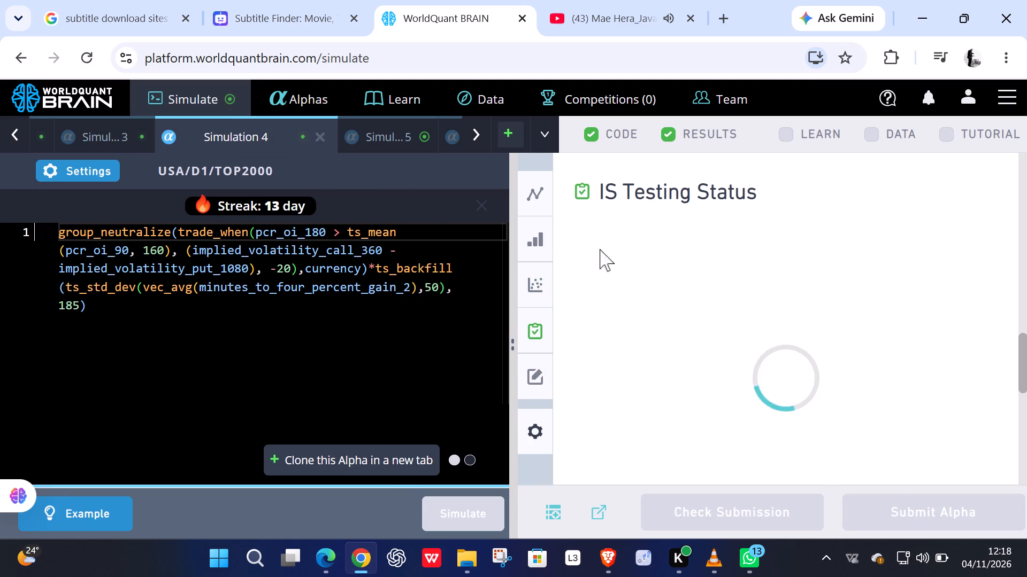
# Switch to Simulation 6, the Subindustry-neutralized clone, and simulate it.
pyautogui.click(475, 144)
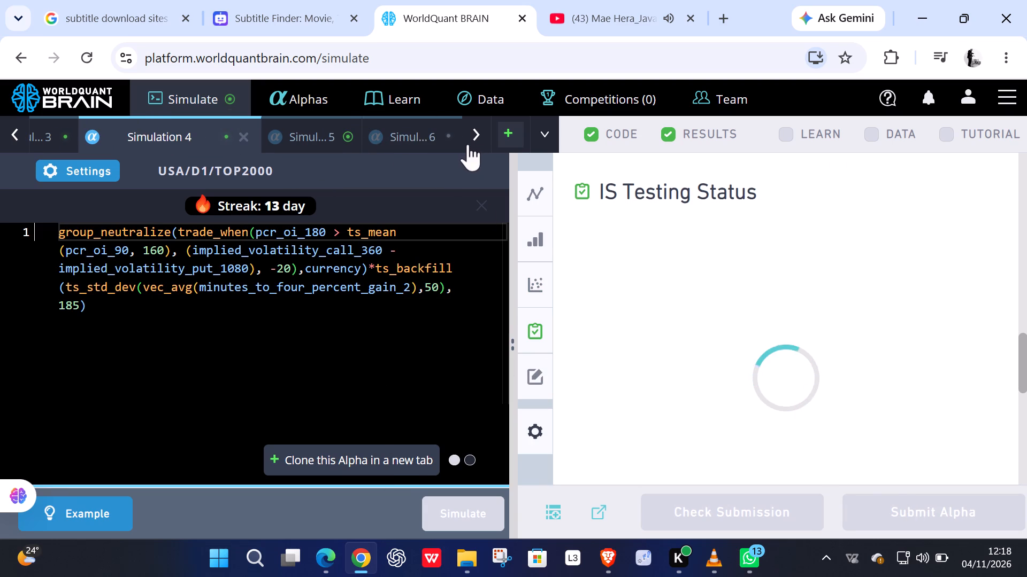
pyautogui.click(398, 126)
pyautogui.click(443, 517)
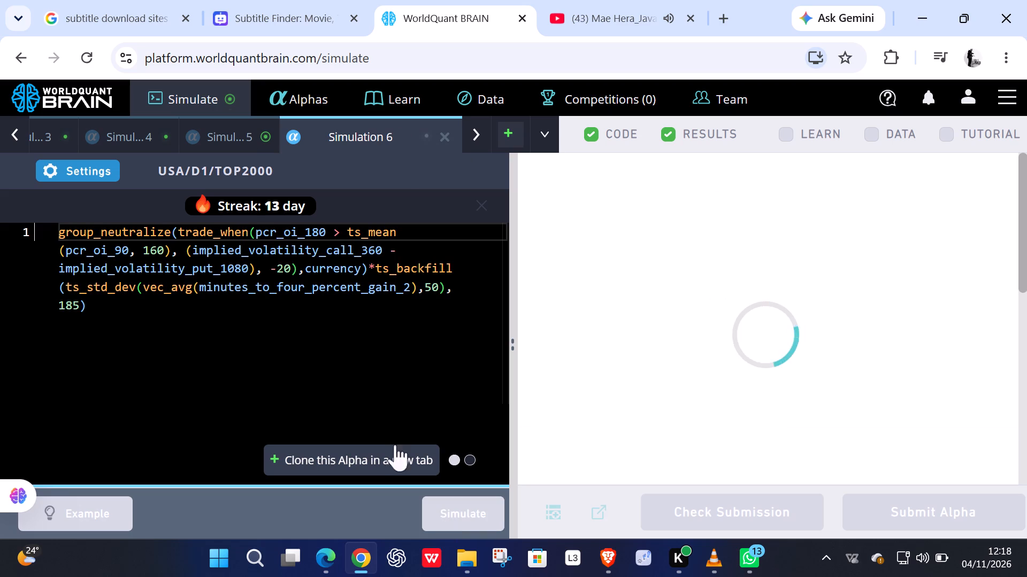
# Show the test period for Simulation 5, the Industry-neutralized variant, and try to submit its alpha.
pyautogui.click(113, 140)
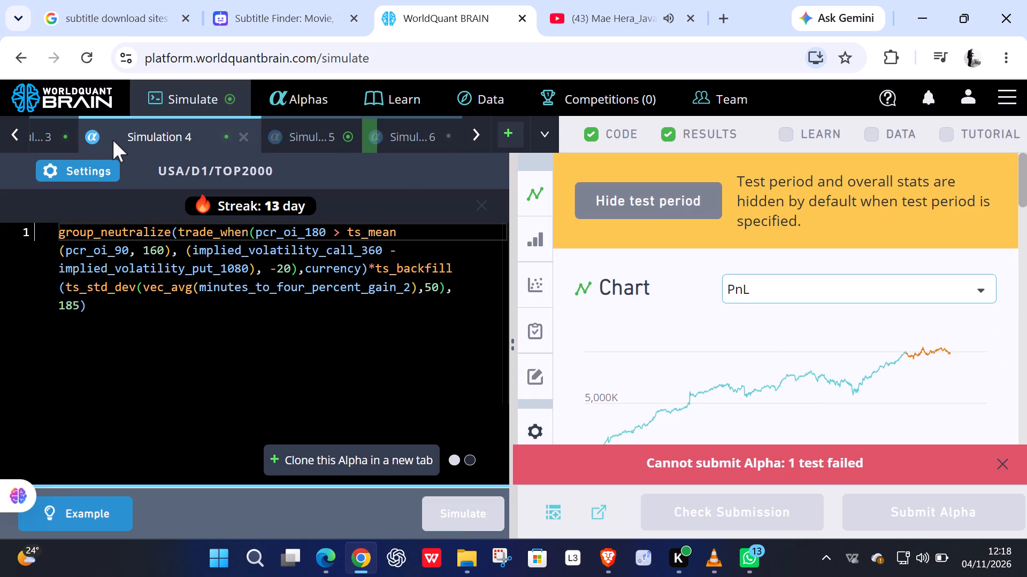
pyautogui.click(291, 142)
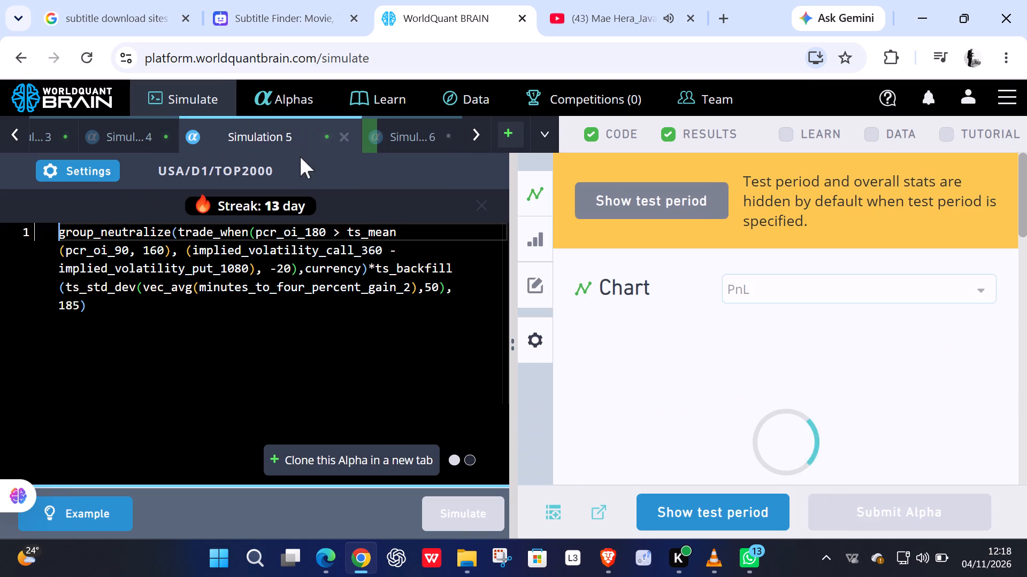
pyautogui.click(656, 507)
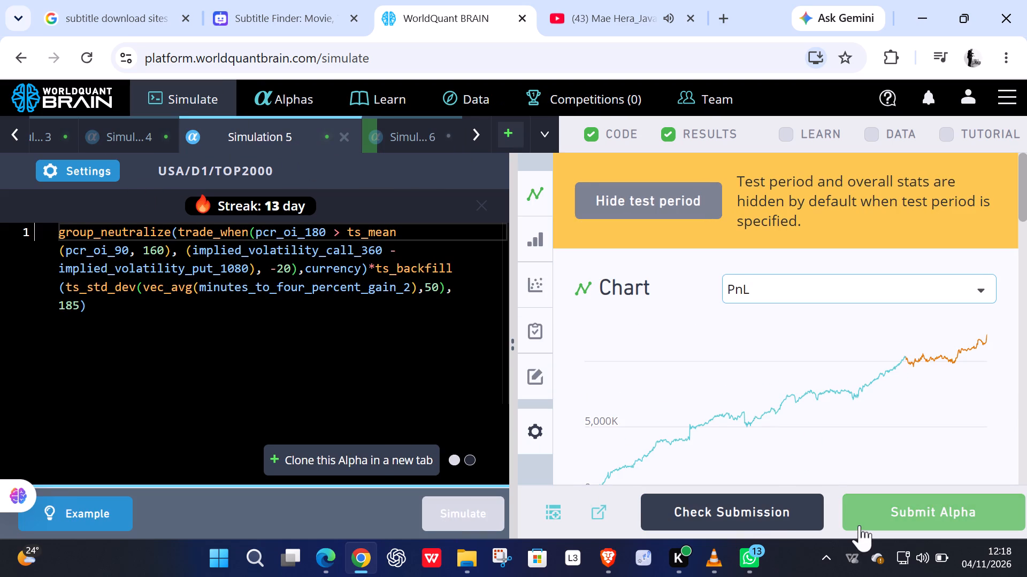
pyautogui.click(860, 525)
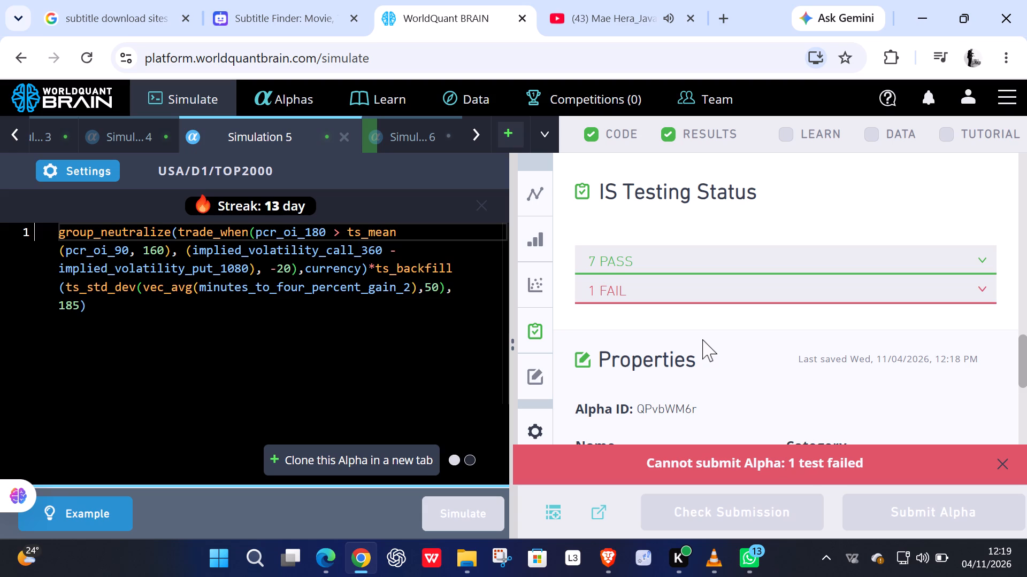
# Clone the Simulation 5 alpha into a new simulation, change its first put-call ratio field to pcr_oi_270 and simulate it.
pyautogui.click(393, 469)
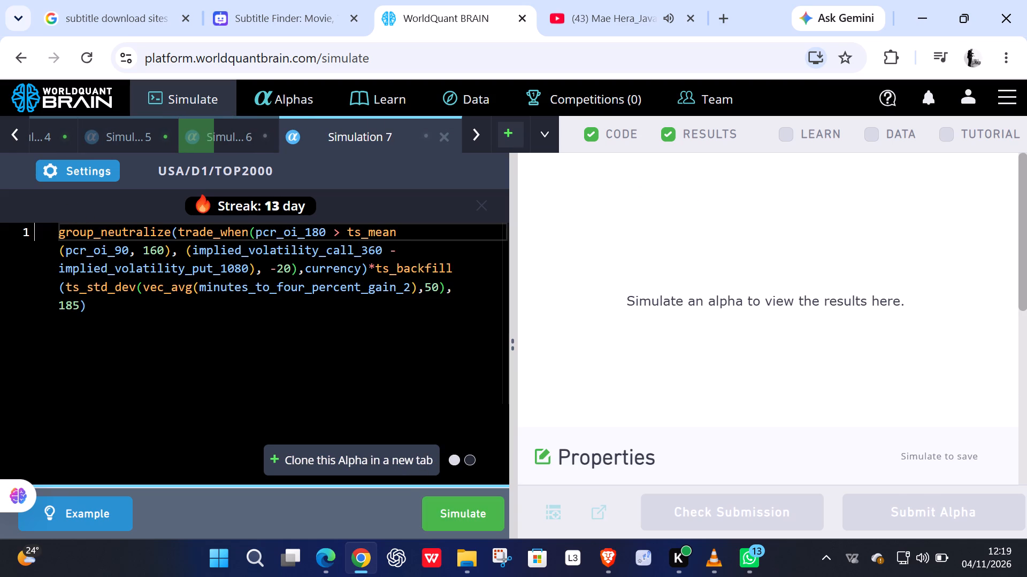
pyautogui.click(319, 236)
pyautogui.press('BackSpace')
pyautogui.press('BackSpace')
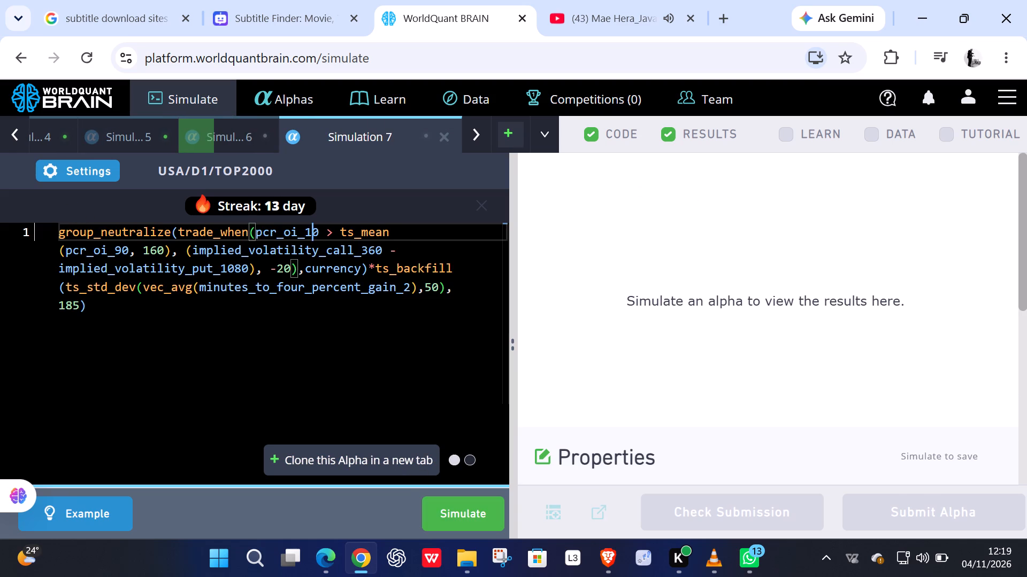
pyautogui.write('27')
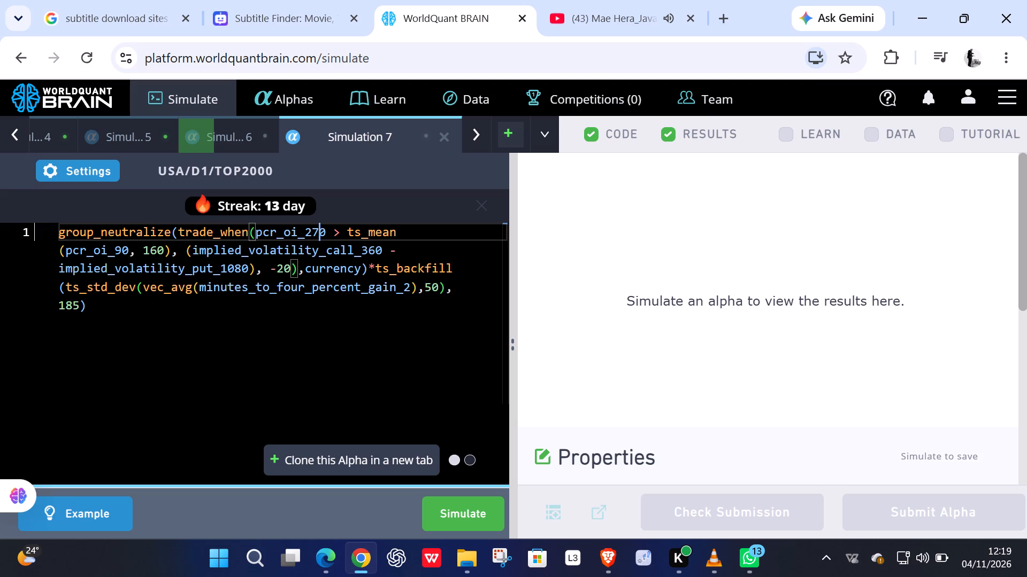
pyautogui.click(477, 509)
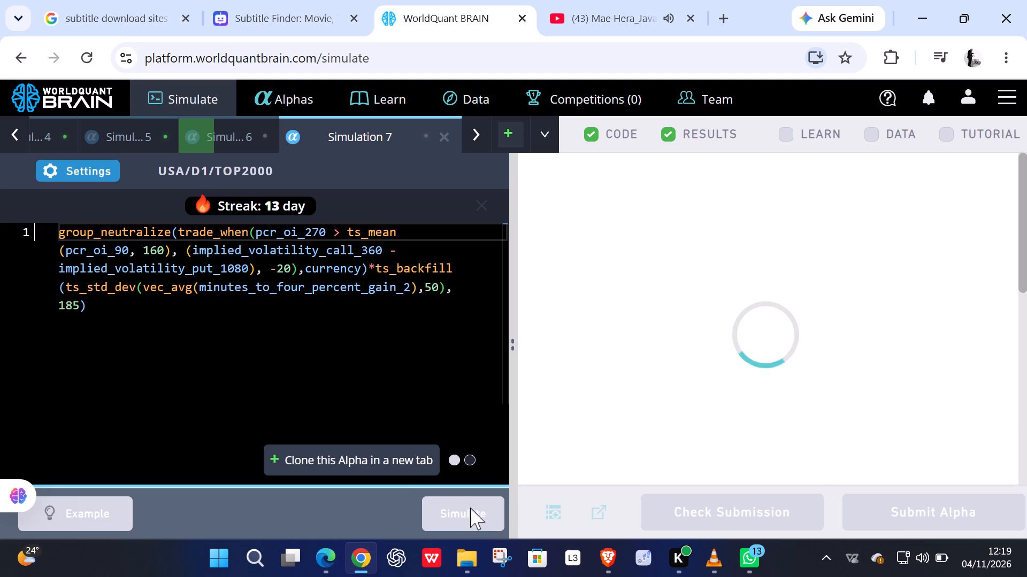
# Clone the pcr_oi_270 alpha into a new simulation, set its neutralization to Market and simulate it.
pyautogui.click(362, 461)
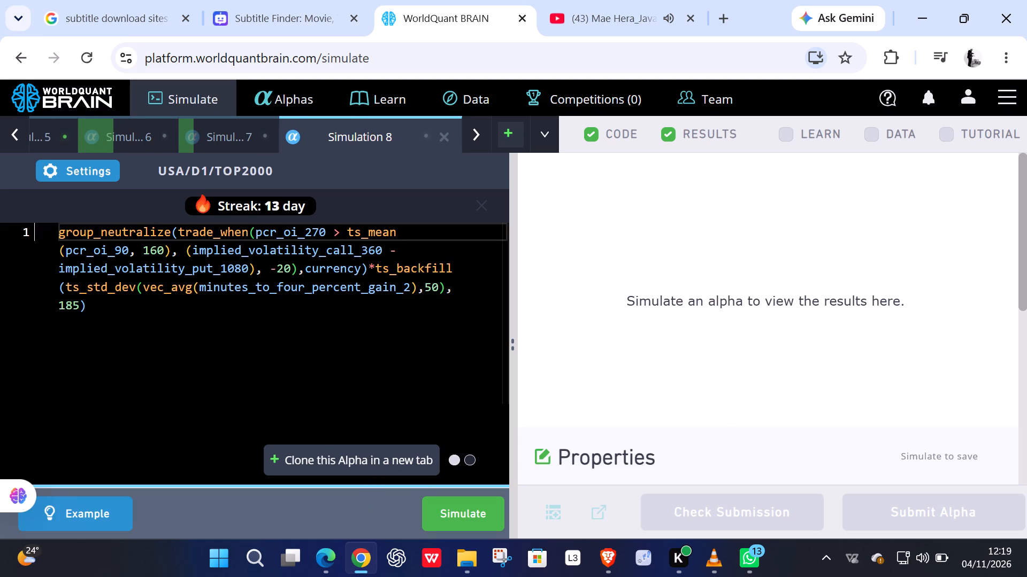
pyautogui.click(81, 165)
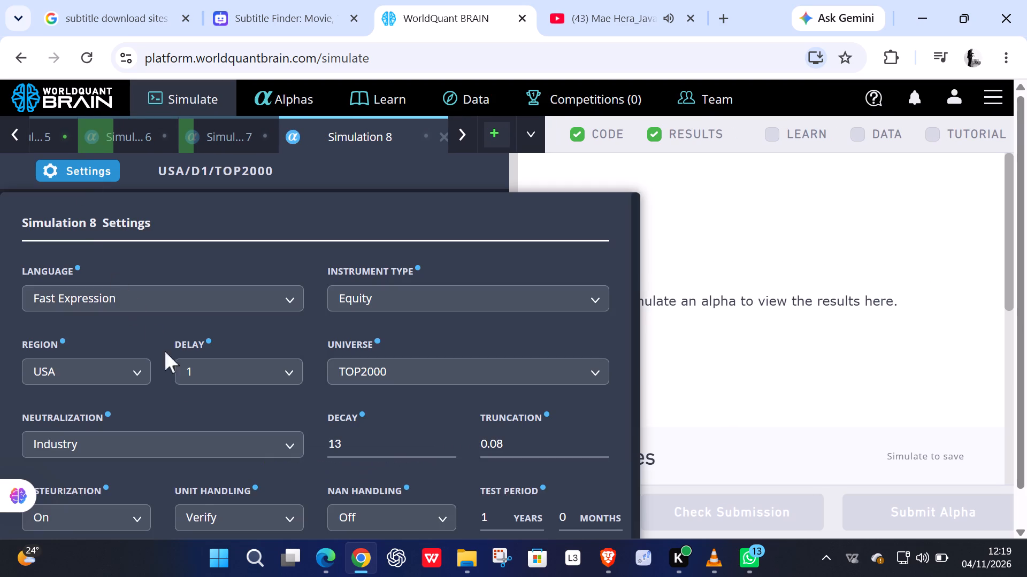
pyautogui.click(226, 443)
pyautogui.scroll(-6, 212, 467)
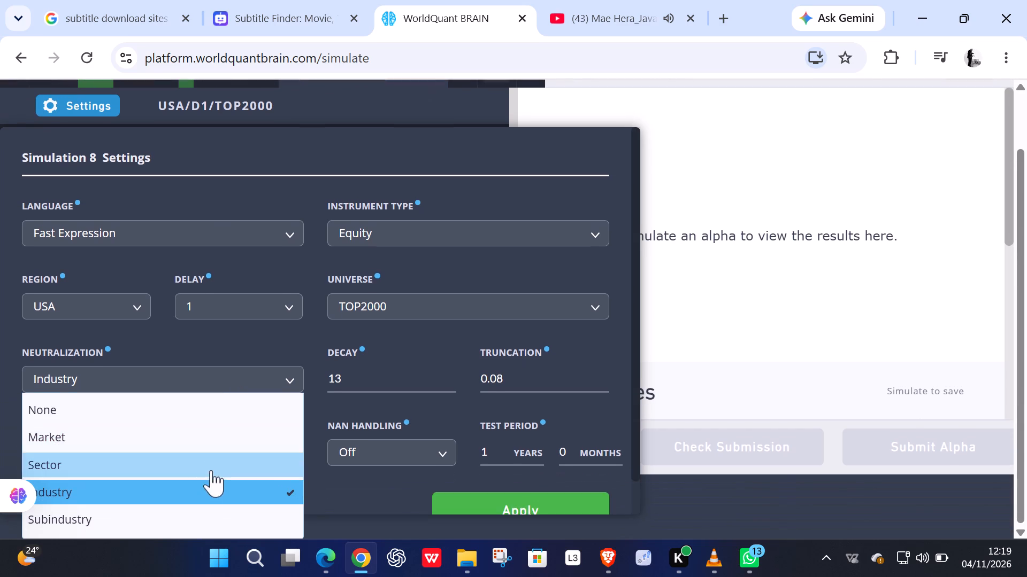
pyautogui.click(180, 438)
pyautogui.click(456, 524)
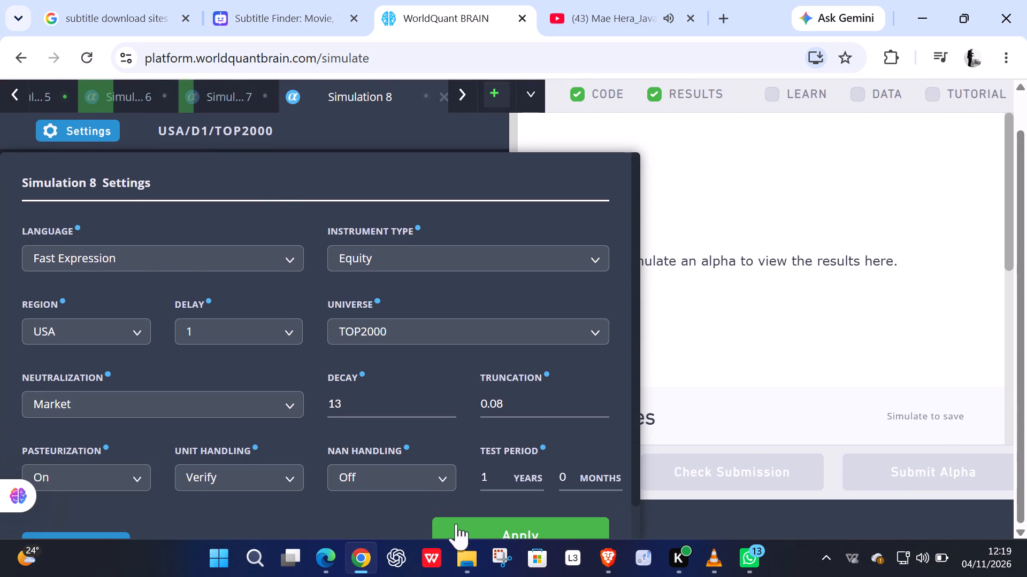
pyautogui.click(444, 509)
# Clone the Market-neutralized pcr_oi_270 alpha into a new simulation and apply Industry neutralization to the clone.
pyautogui.click(385, 462)
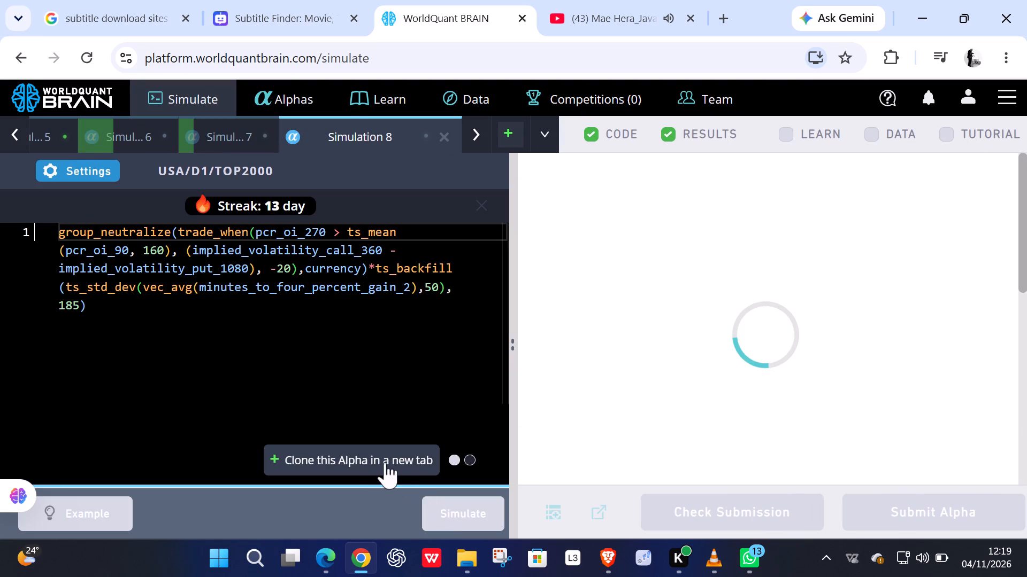
pyautogui.click(96, 170)
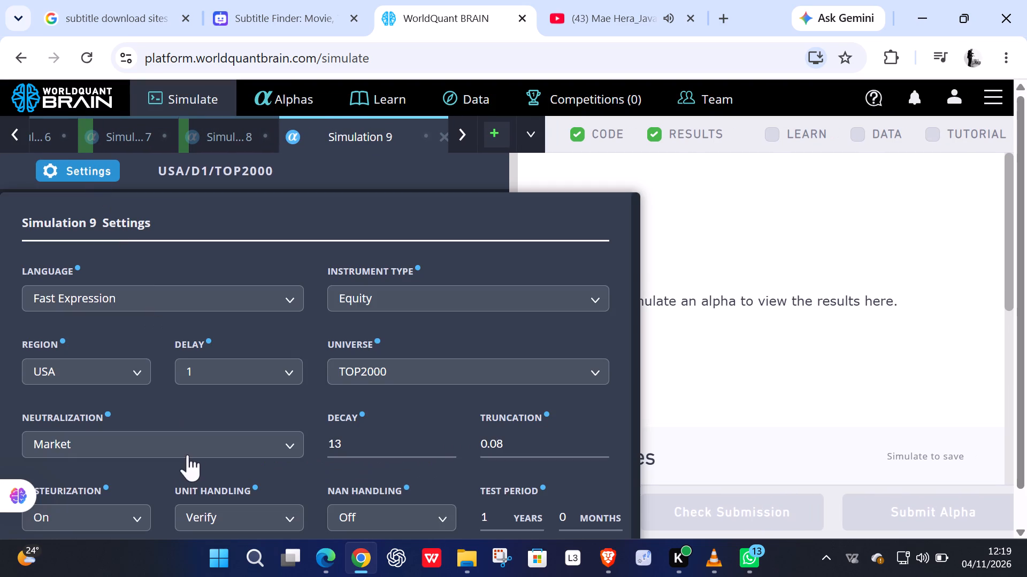
pyautogui.click(187, 453)
pyautogui.scroll(-5, 187, 453)
pyautogui.click(187, 403)
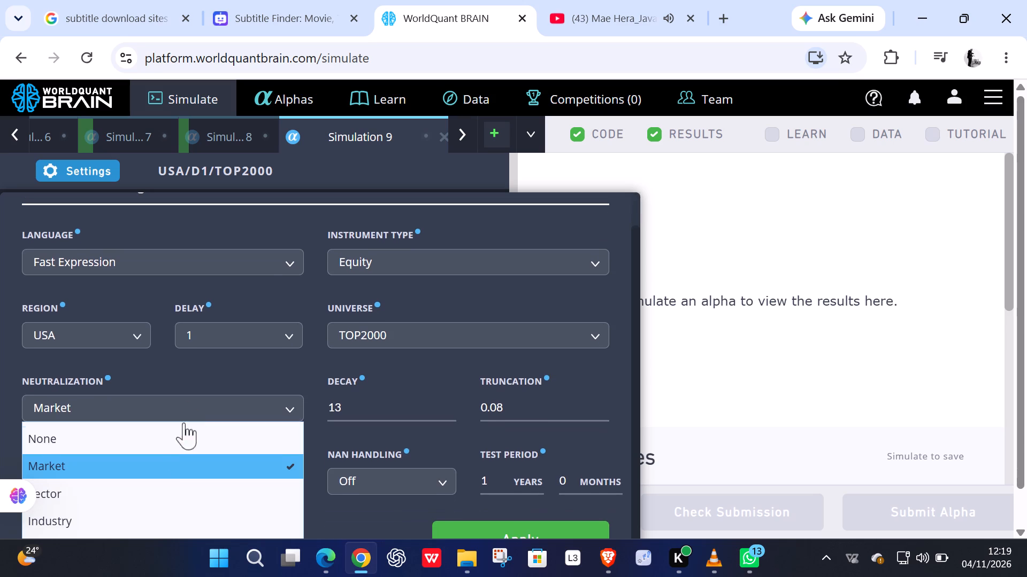
pyautogui.scroll(-4, 172, 502)
pyautogui.click(174, 500)
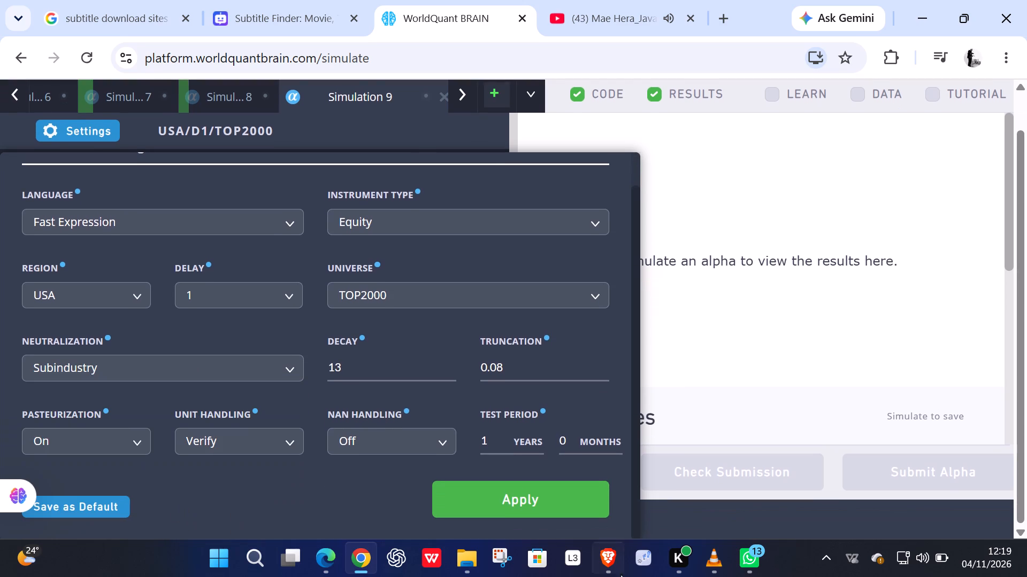
pyautogui.click(219, 378)
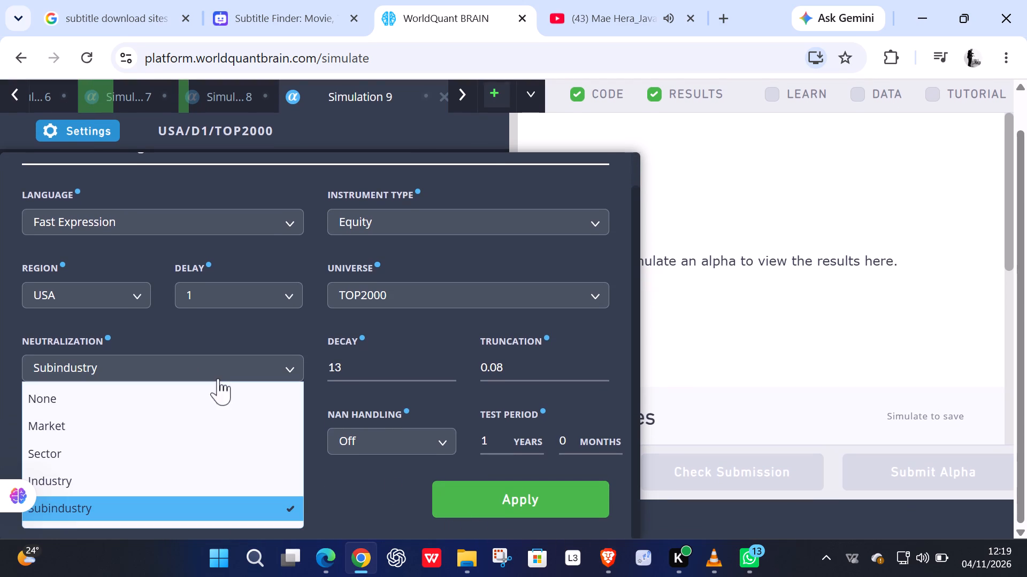
pyautogui.click(164, 478)
pyautogui.click(509, 504)
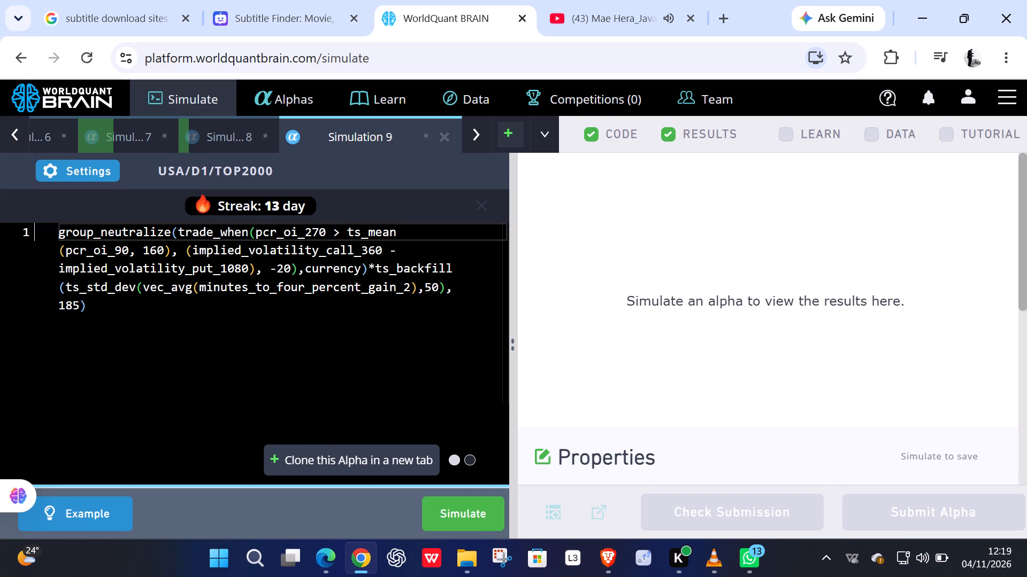
# Check the settings of Simulations 7 and 8 to see which neutralizations are already used.
pyautogui.click(132, 131)
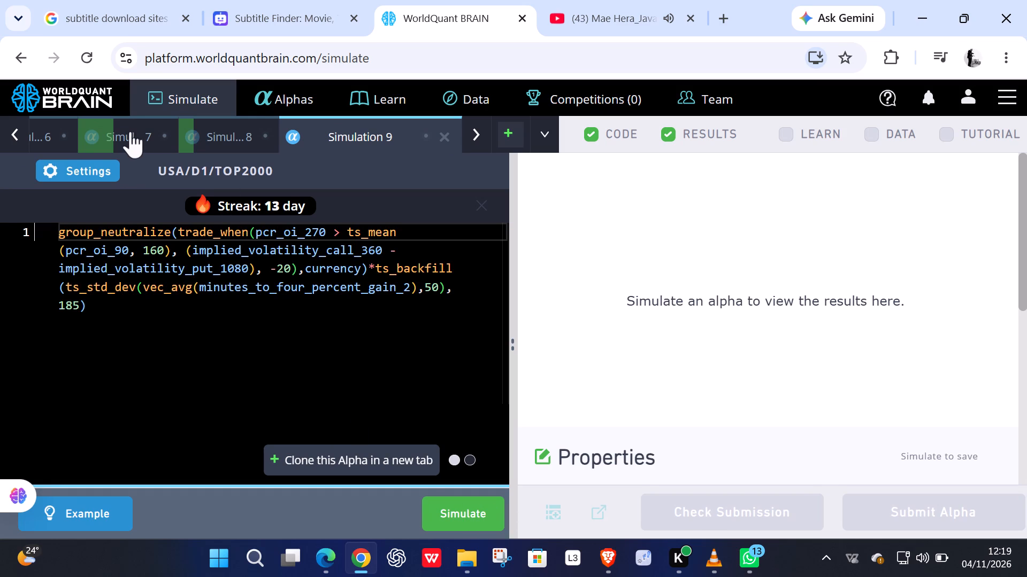
pyautogui.click(99, 168)
pyautogui.click(99, 169)
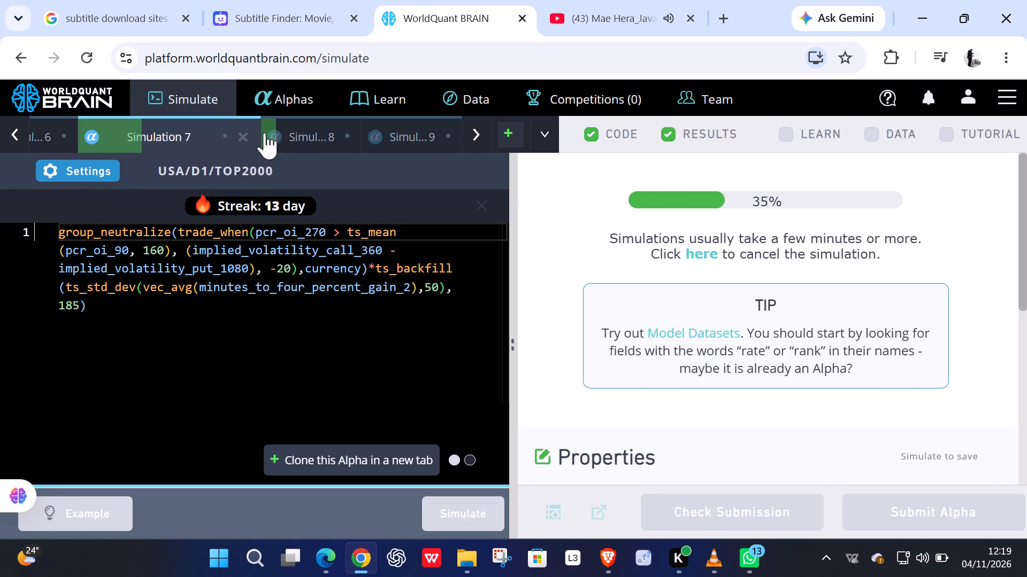
pyautogui.click(293, 138)
pyautogui.click(93, 171)
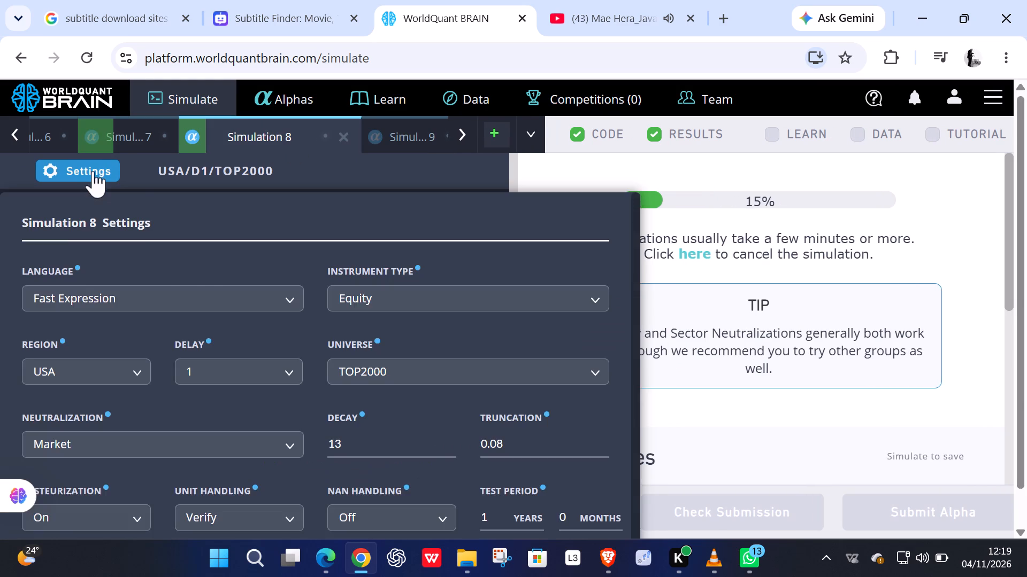
pyautogui.click(93, 171)
# Return to Simulation 9, set its neutralization to Sector and try to simulate it.
pyautogui.click(415, 128)
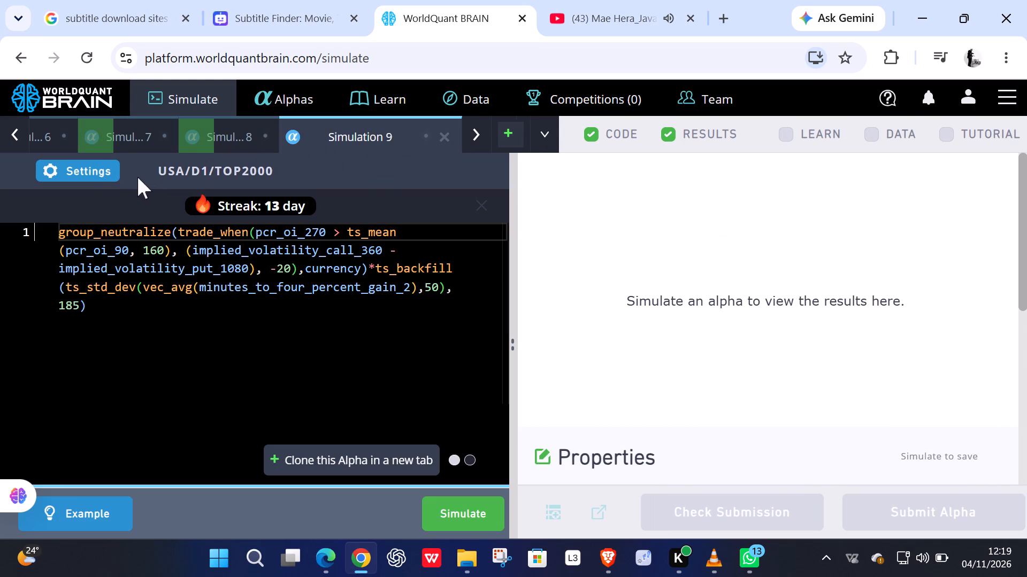
pyautogui.click(108, 176)
pyautogui.click(162, 456)
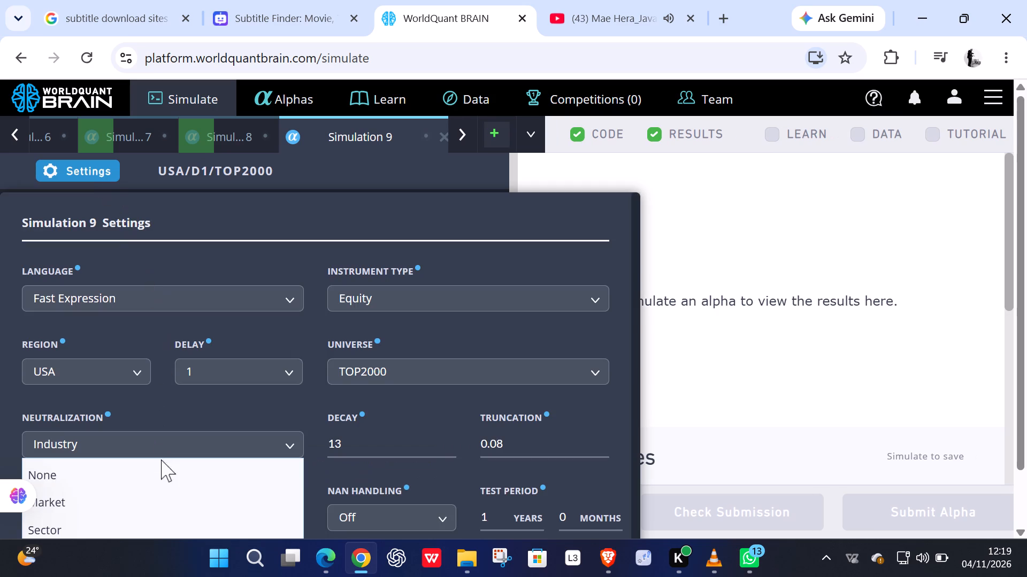
pyautogui.click(140, 521)
pyautogui.scroll(-7, 448, 526)
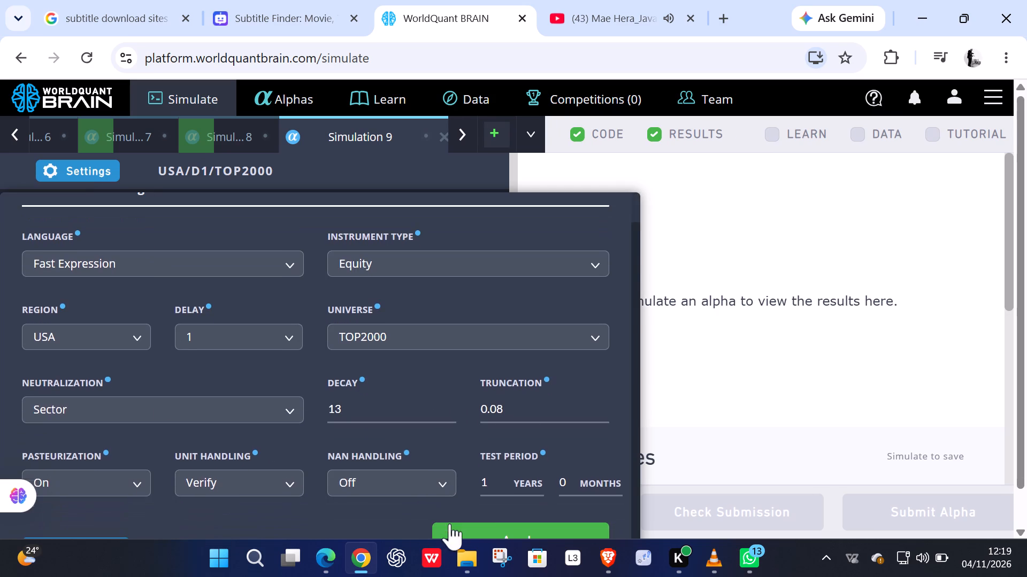
pyautogui.click(497, 531)
pyautogui.click(474, 511)
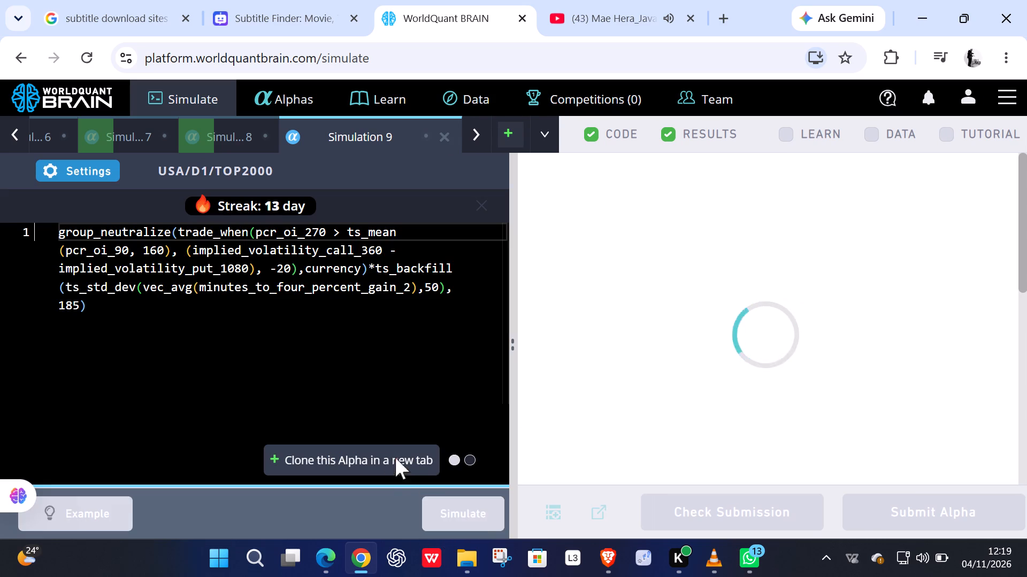
pyautogui.click(481, 461)
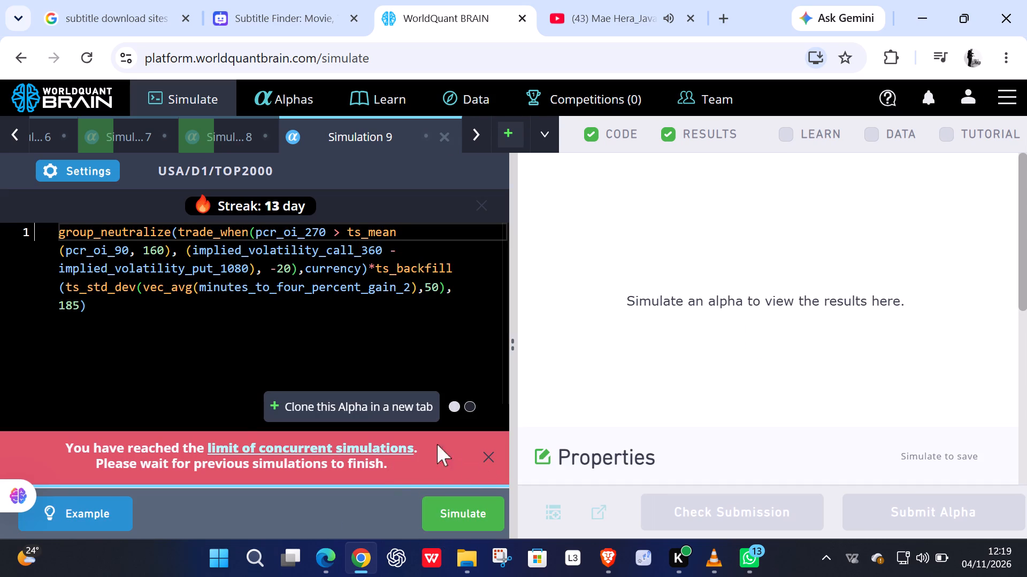
pyautogui.click(487, 454)
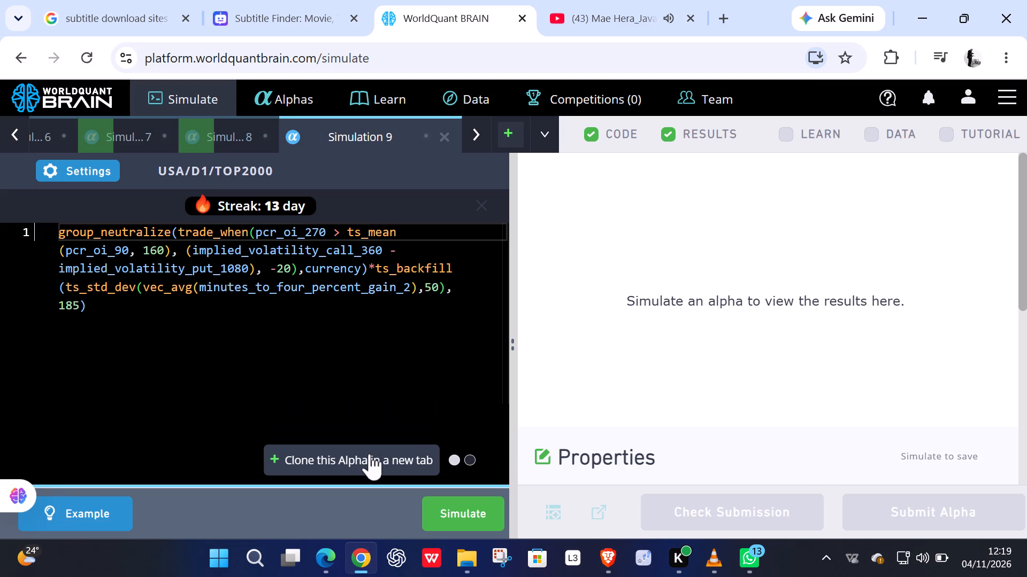
# Clone the Sector-neutralized pcr_oi_270 alpha from Simulation 9 into a new simulation and apply Subindustry neutralization to the clone.
pyautogui.click(370, 454)
pyautogui.click(70, 177)
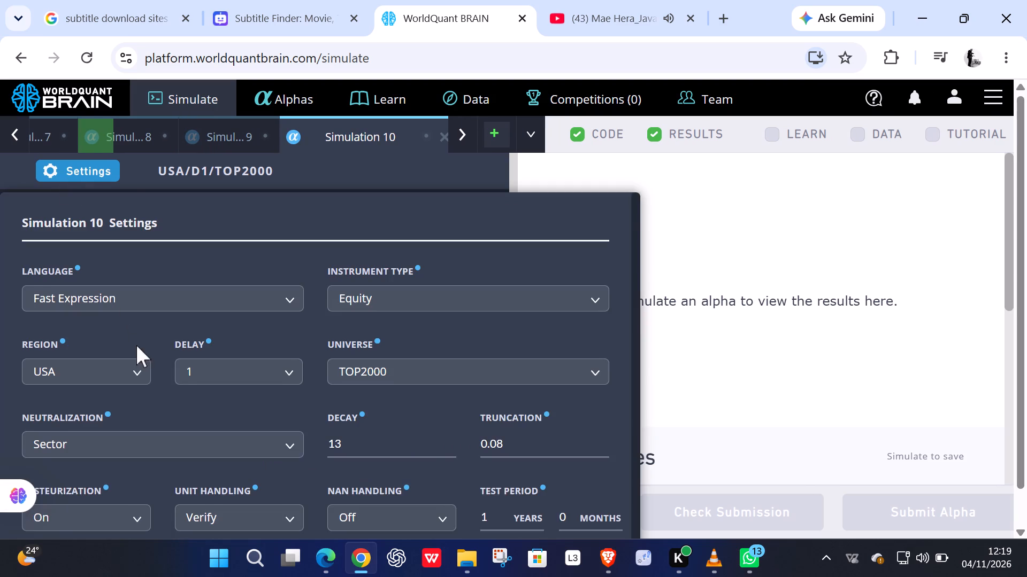
pyautogui.scroll(-4, 137, 352)
pyautogui.click(139, 400)
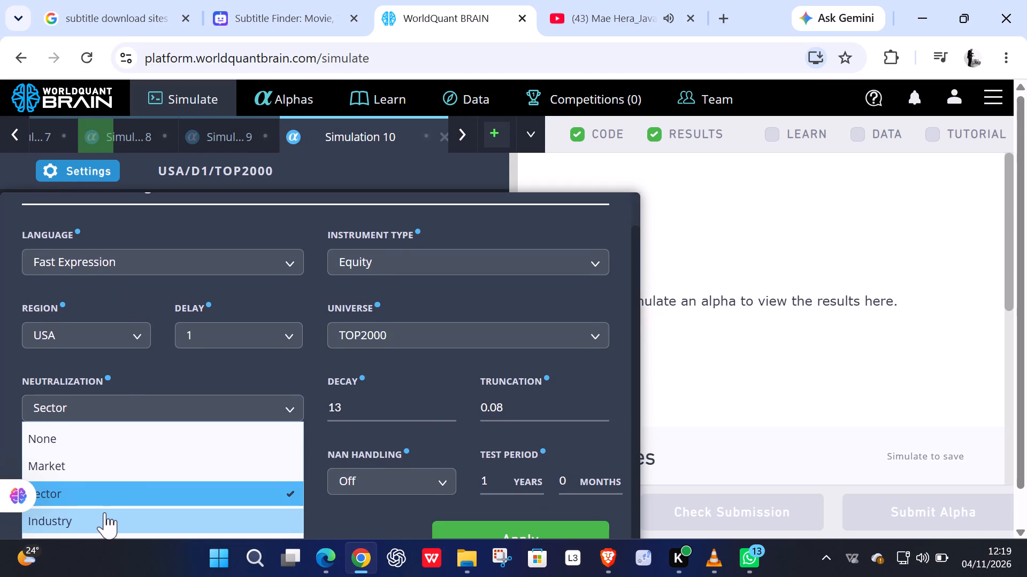
pyautogui.scroll(-5, 104, 512)
pyautogui.click(108, 506)
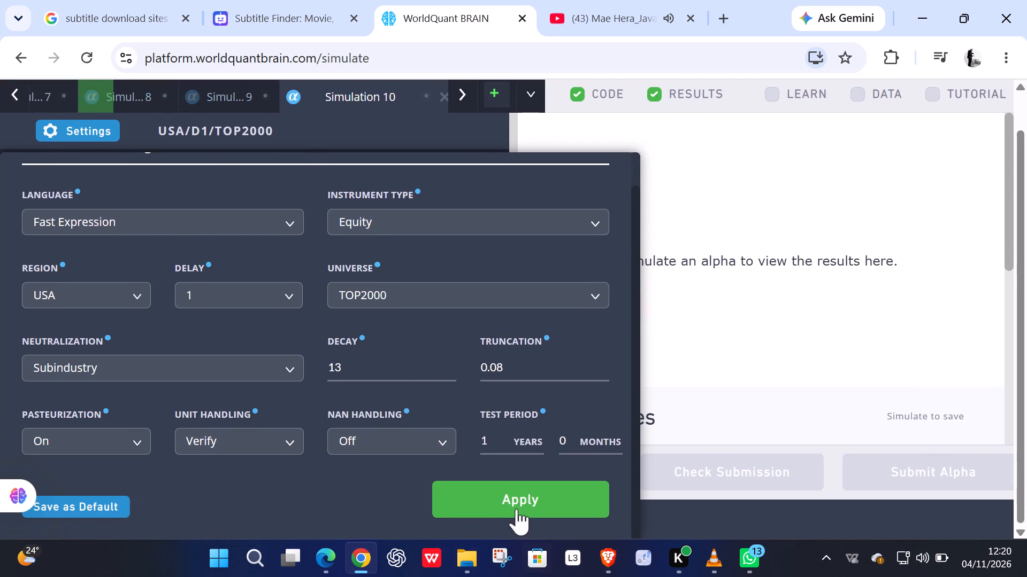
pyautogui.click(513, 504)
# Check the progress of Simulation 7, then return to Simulation 9 and simulate its alpha.
pyautogui.click(58, 144)
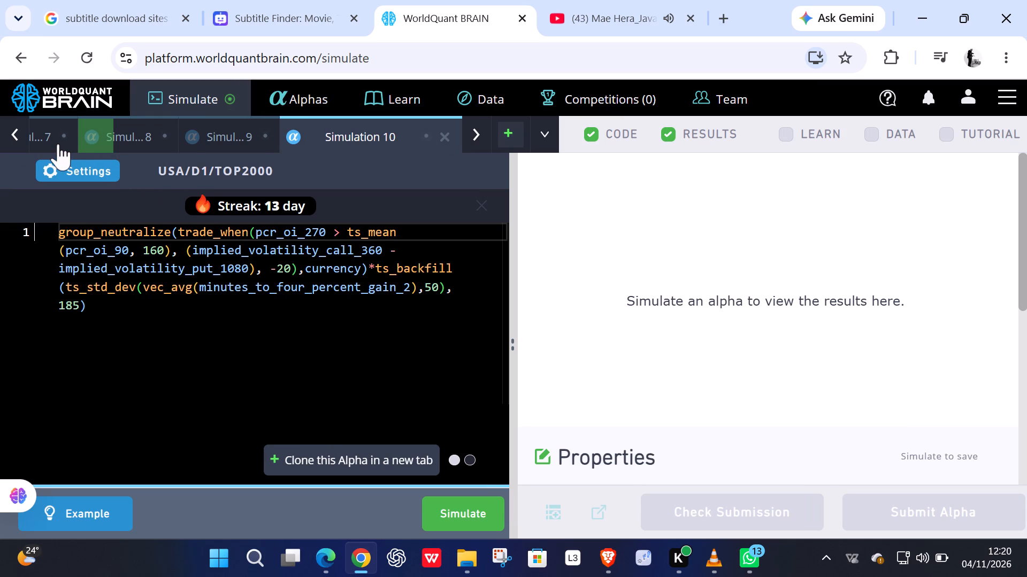
pyautogui.click(377, 144)
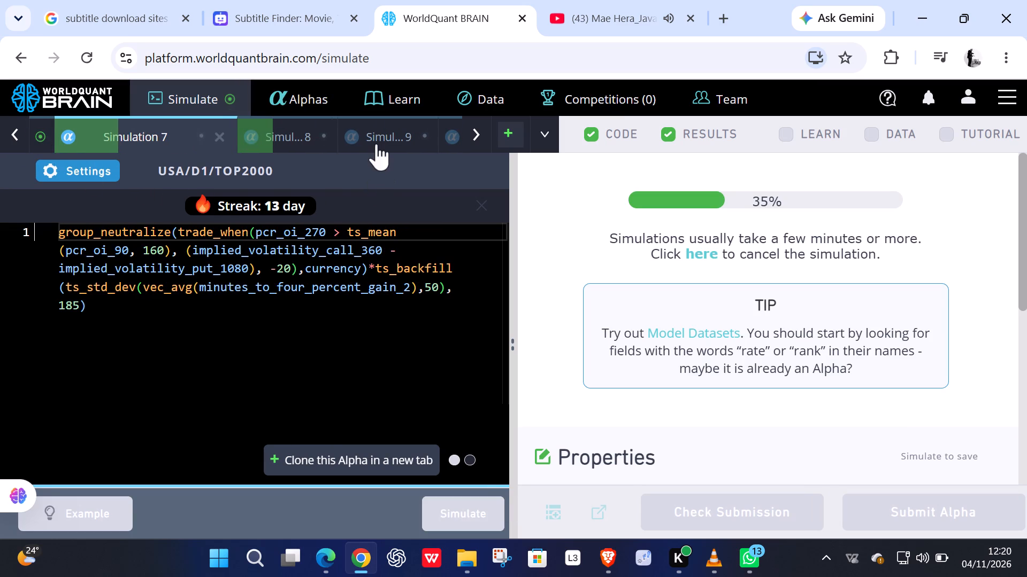
pyautogui.click(449, 518)
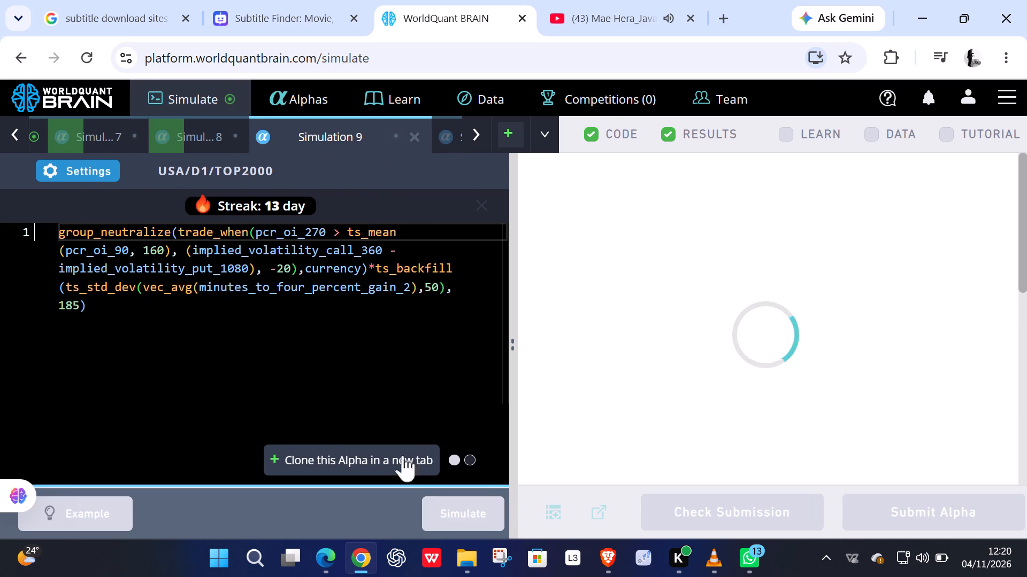
# Show the test period for the pcr_oi_180 alpha in Simulation 6 and try to submit it.
pyautogui.click(32, 136)
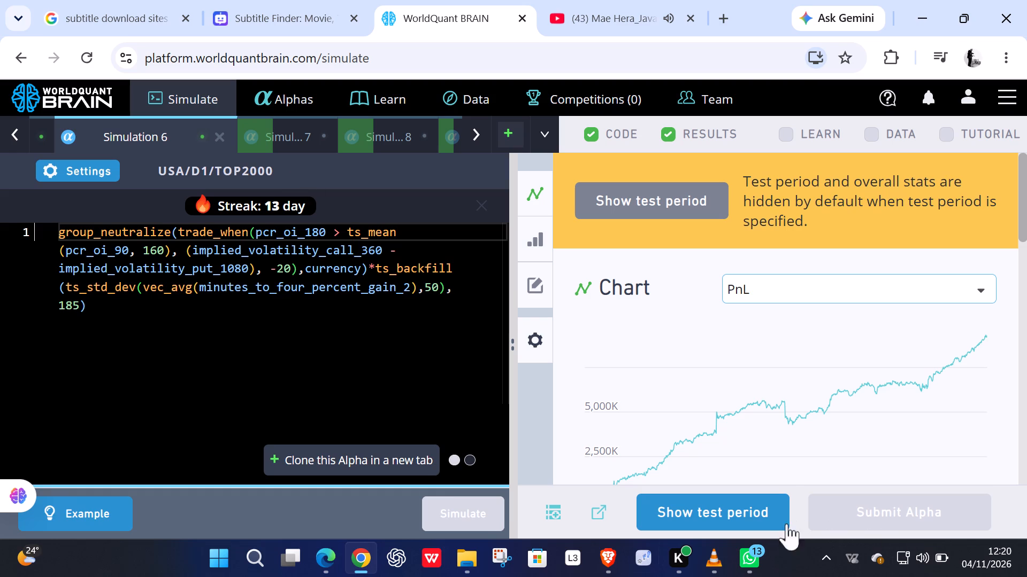
pyautogui.click(731, 509)
pyautogui.click(882, 508)
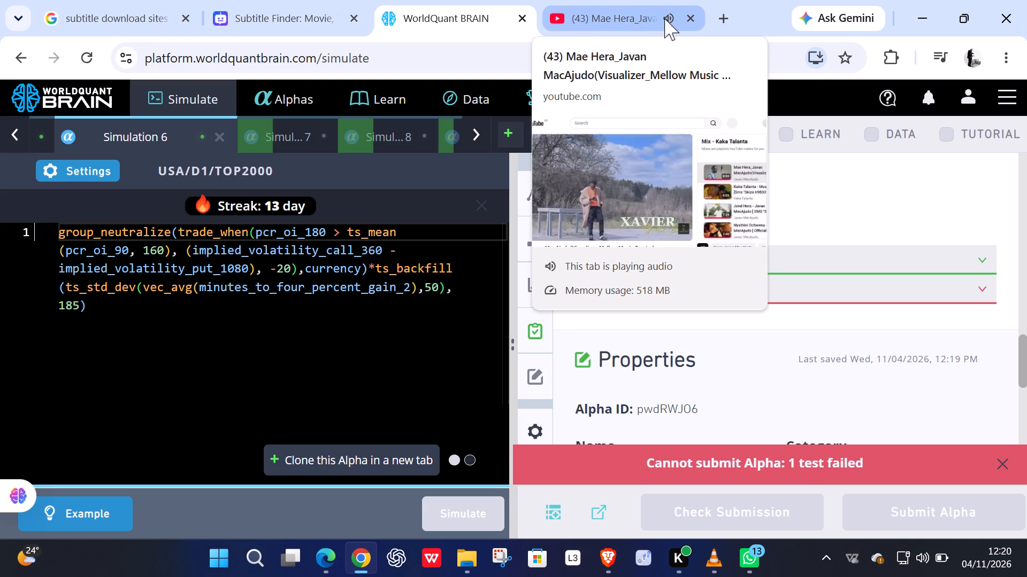
# Close the YouTube page that is playing music.
pyautogui.click(685, 16)
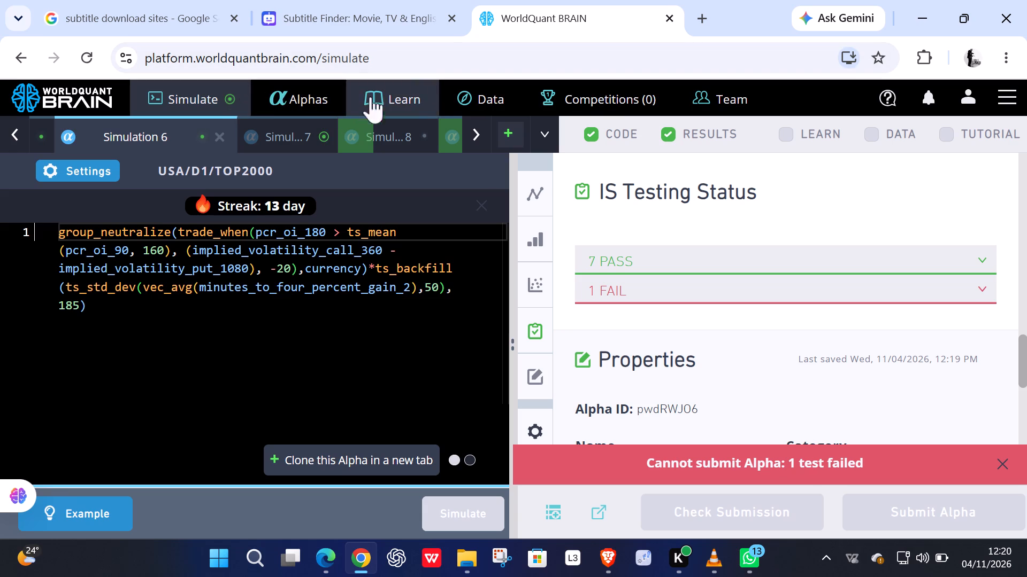
# Go back to Simulation 10 and simulate its Subindustry-neutralized alpha.
pyautogui.tripleClick(476, 142)
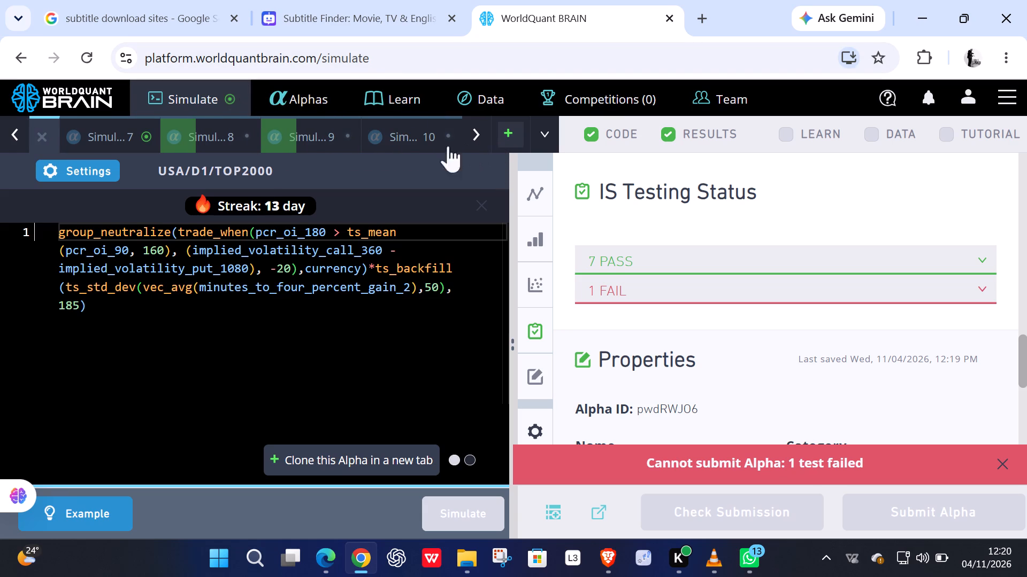
pyautogui.click(401, 135)
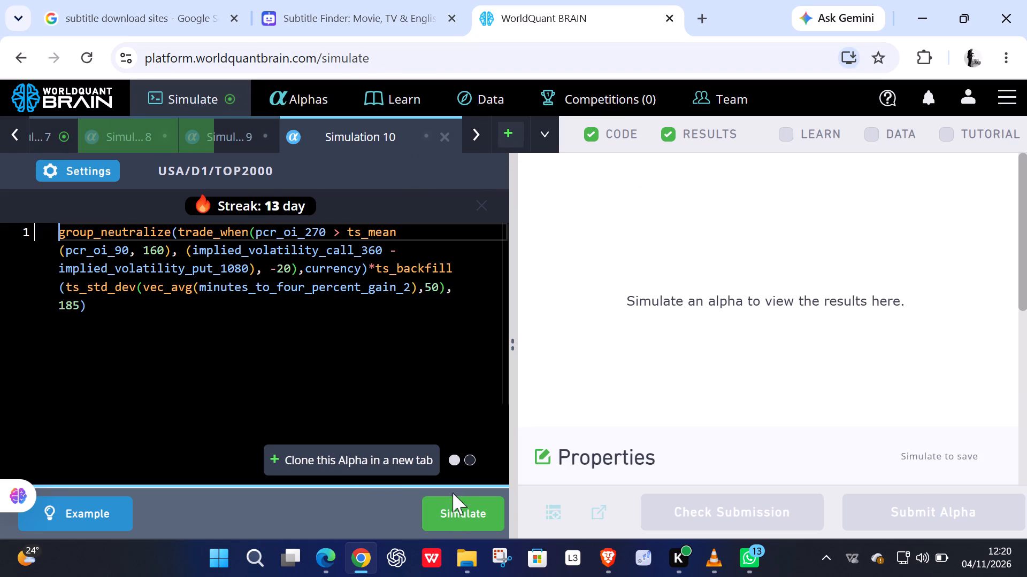
pyautogui.click(455, 503)
# Clone the Subindustry-neutralized pcr_oi_270 alpha into a new simulation, set its universe to TOP3000 and simulate it.
pyautogui.click(392, 457)
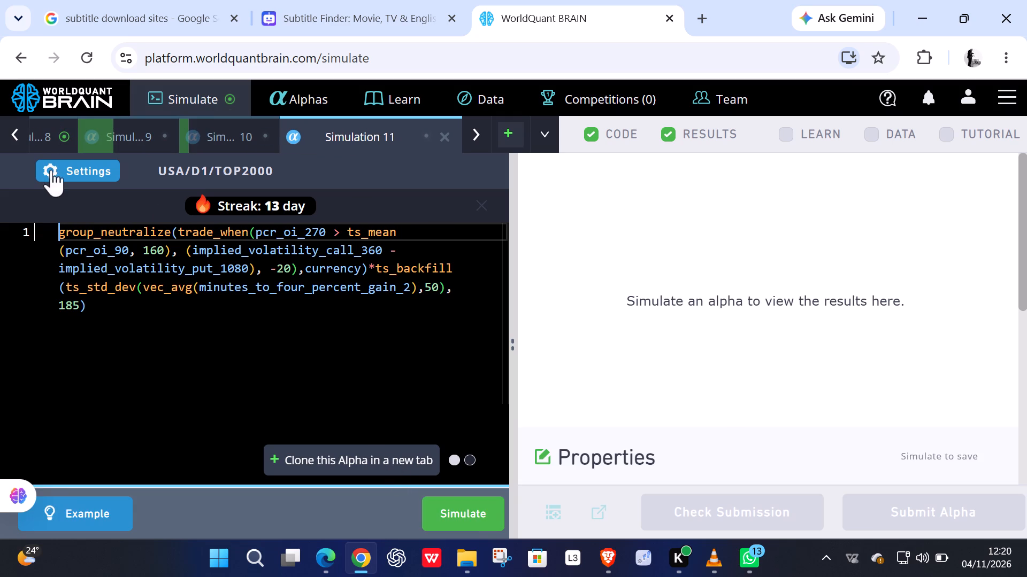
pyautogui.click(52, 166)
pyautogui.click(522, 379)
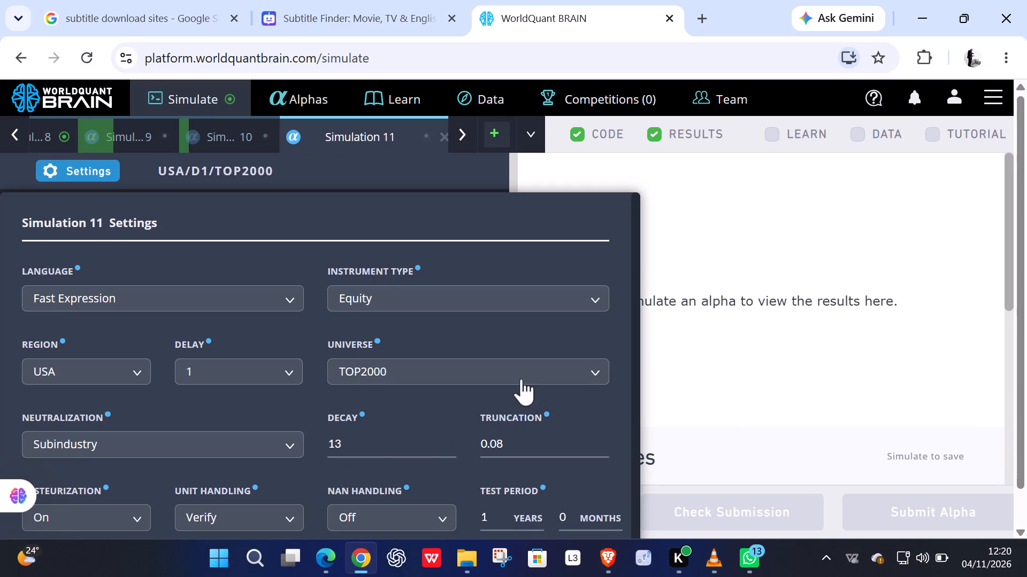
pyautogui.click(483, 393)
pyautogui.scroll(-10, 461, 541)
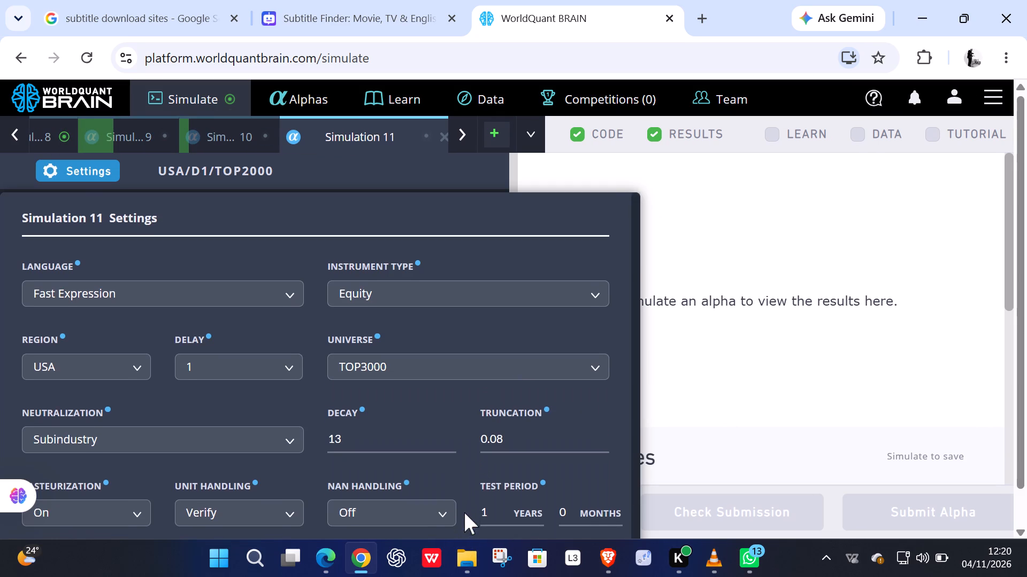
pyautogui.scroll(-3, 464, 512)
pyautogui.click(472, 528)
pyautogui.click(455, 505)
# Clone the TOP3000 alpha into a new simulation, set its neutralization to Market and simulate it.
pyautogui.click(389, 461)
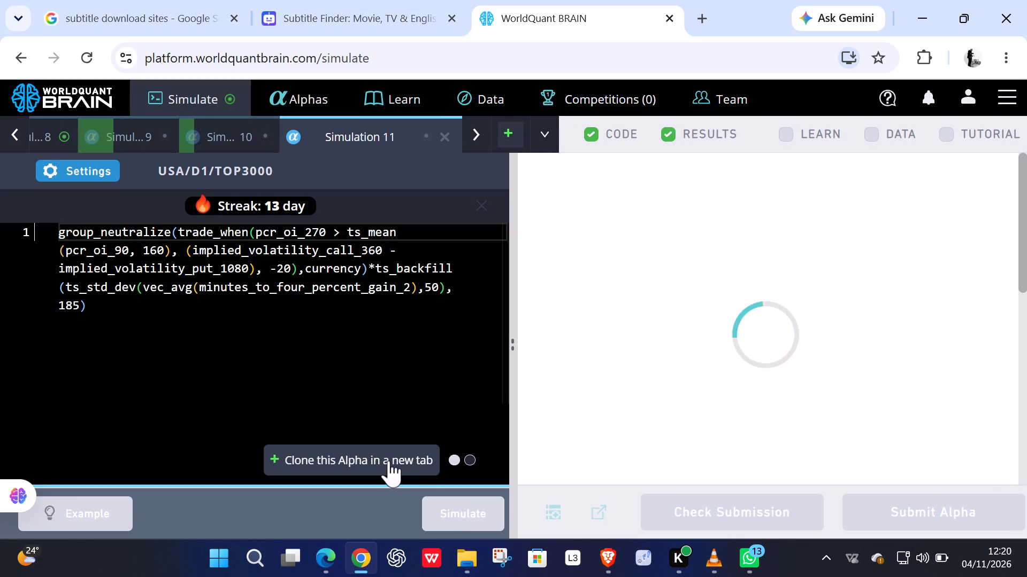
pyautogui.click(56, 181)
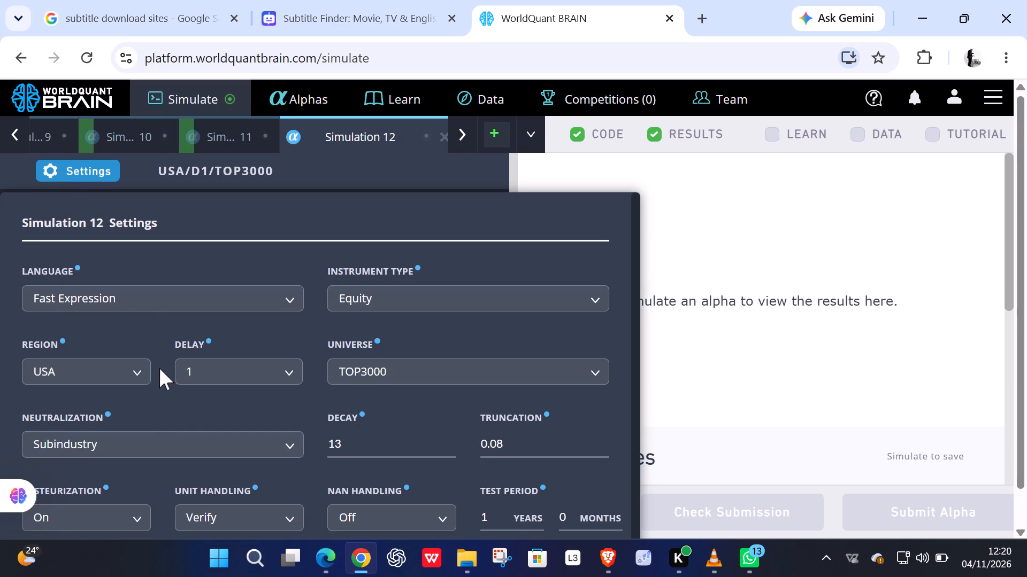
pyautogui.click(139, 441)
pyautogui.click(110, 511)
pyautogui.scroll(-8, 402, 410)
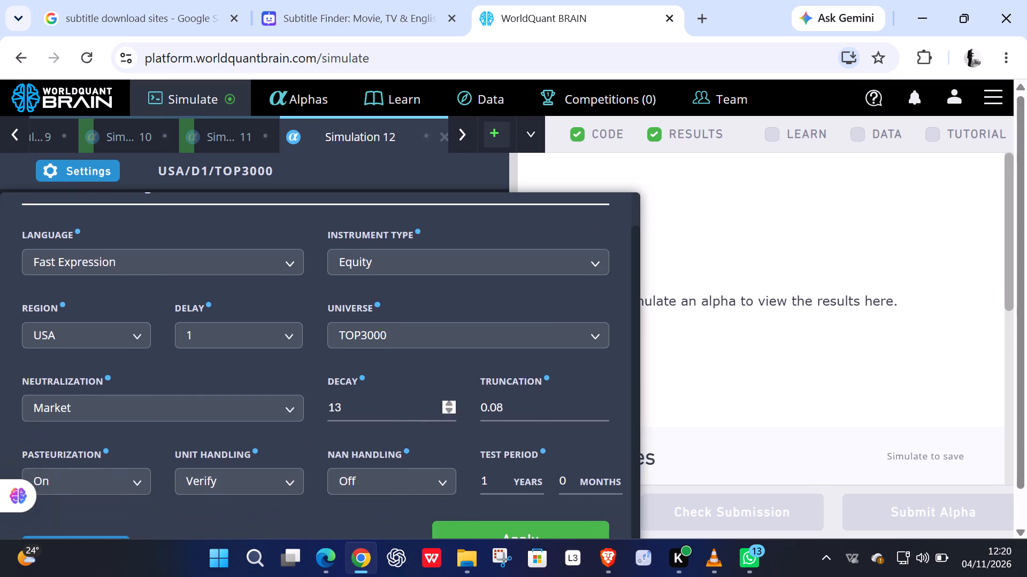
pyautogui.click(460, 530)
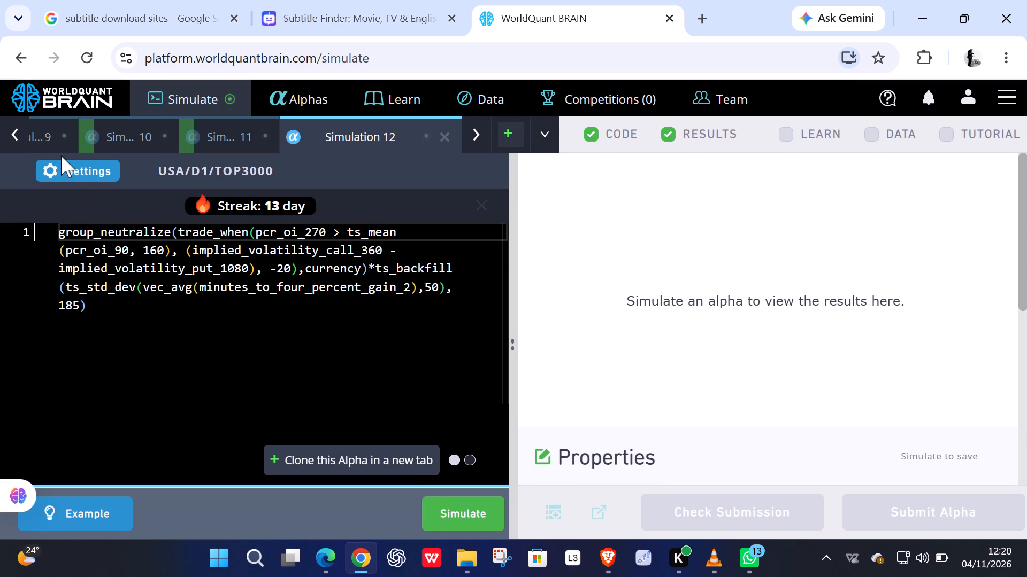
pyautogui.click(444, 517)
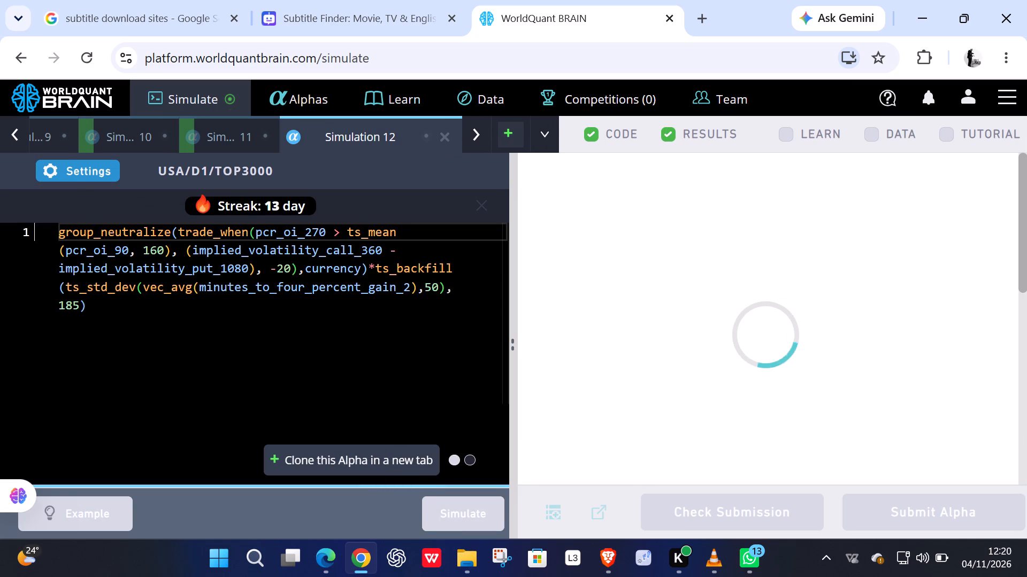
# Show the test period for the pcr_oi_270 alpha in Simulation 7 and try to submit it.
pyautogui.click(44, 141)
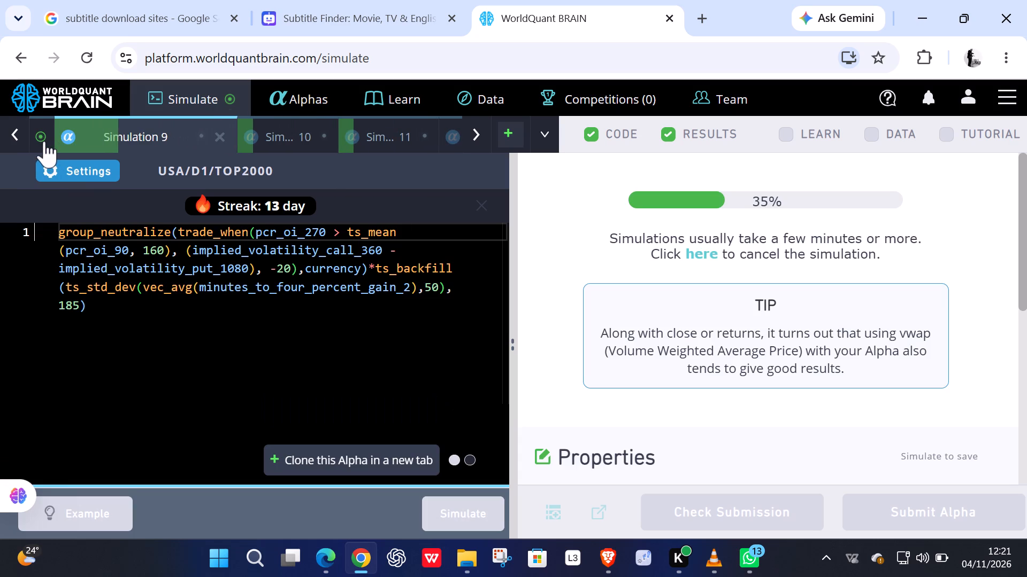
pyautogui.click(43, 137)
pyautogui.click(43, 138)
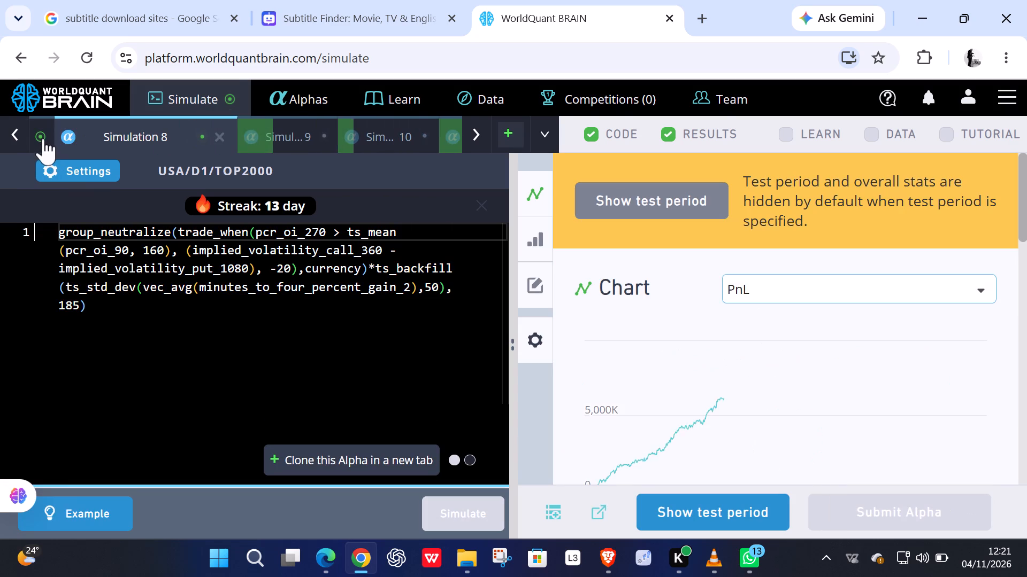
pyautogui.click(675, 511)
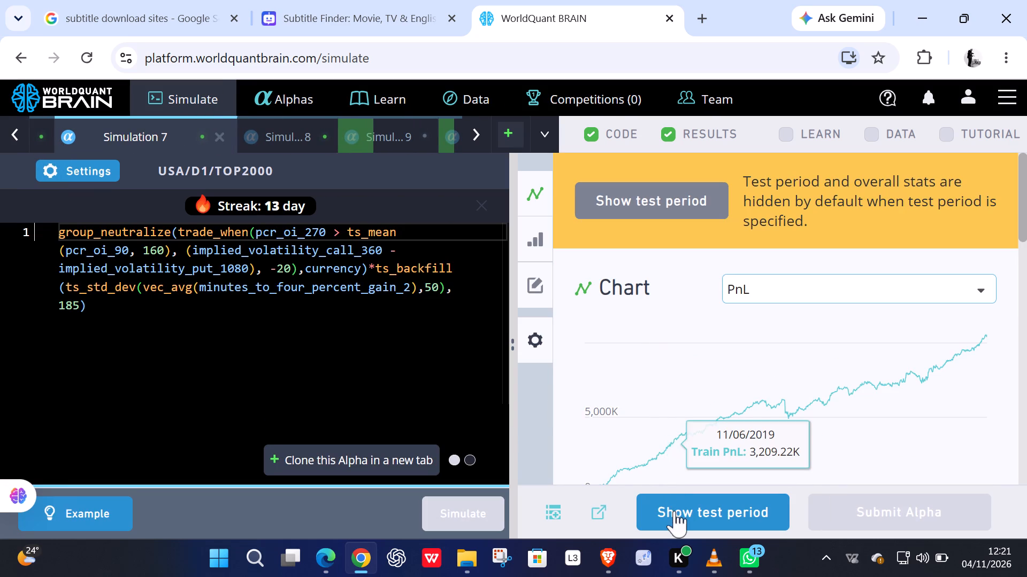
pyautogui.click(878, 509)
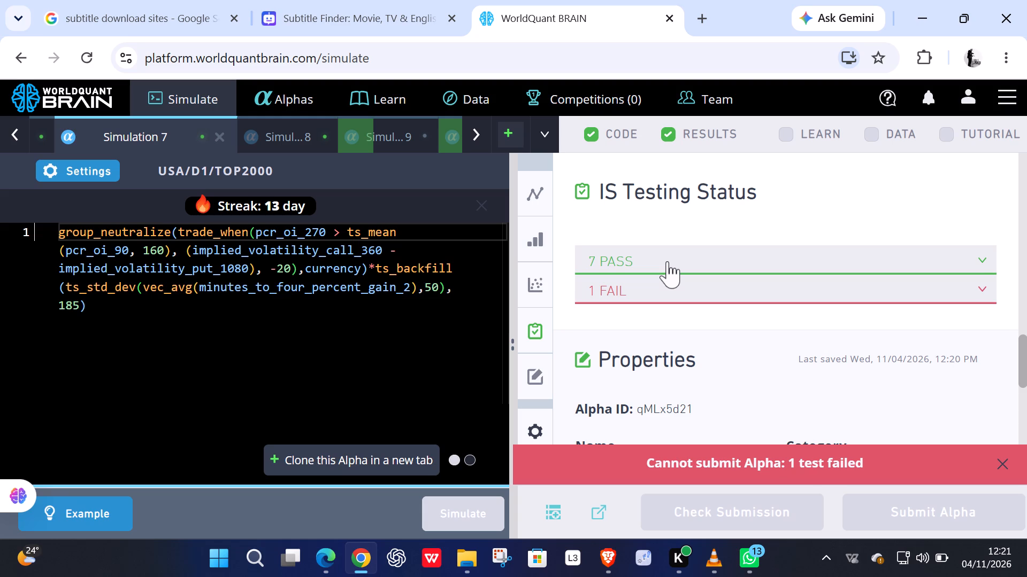
# Examine the details of the failed test in Simulation 7's IS Testing Status.
pyautogui.click(704, 292)
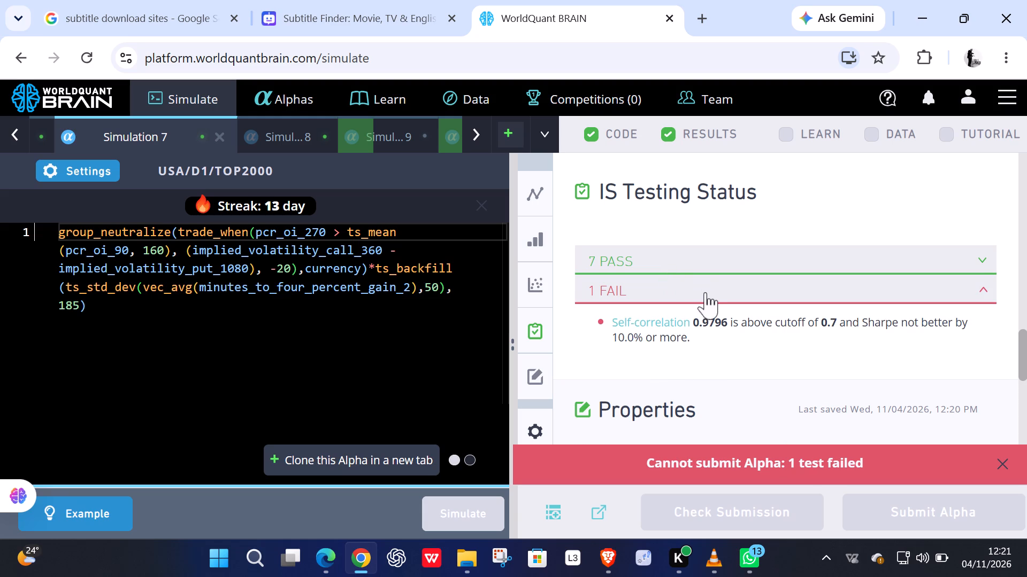
# Show the test period for the pcr_oi_270 alpha in Simulation 8 and try to submit it.
pyautogui.click(287, 130)
pyautogui.click(714, 509)
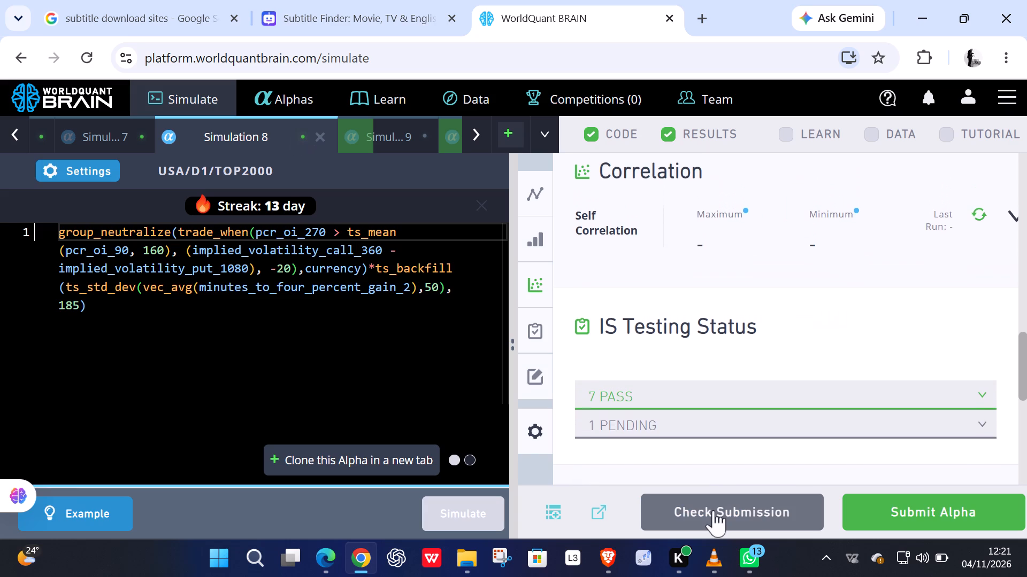
pyautogui.click(890, 507)
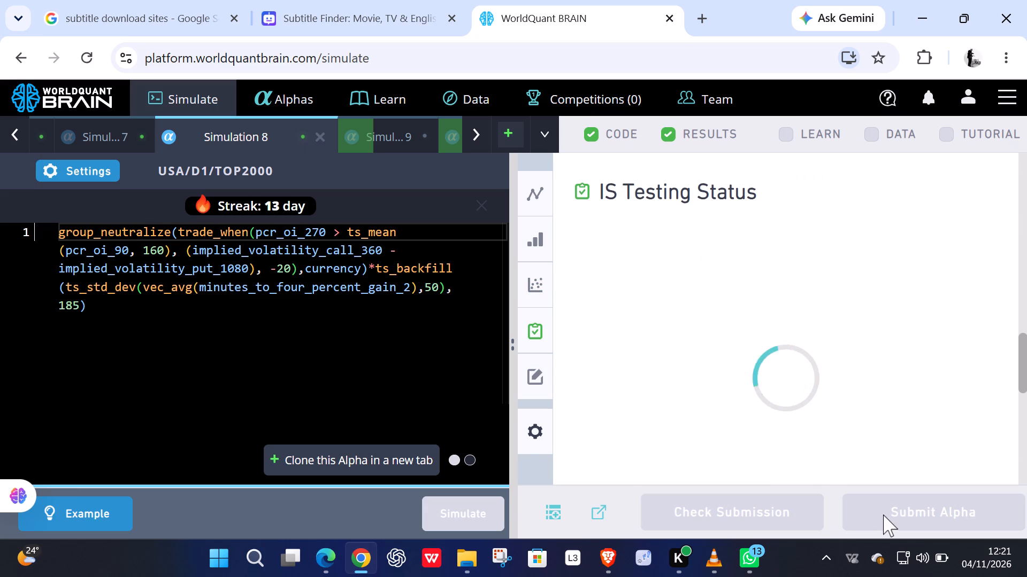
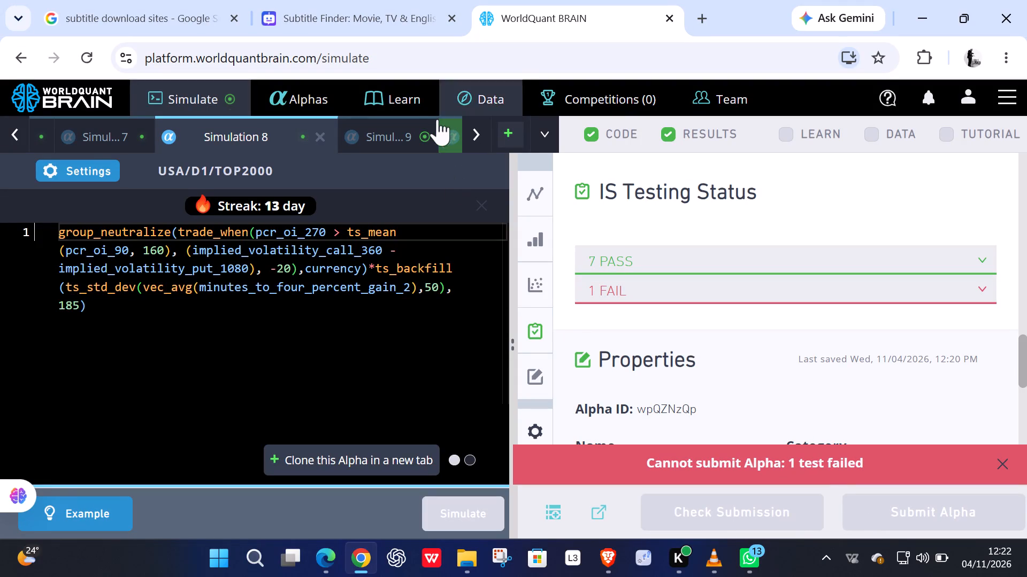
# Show the test period for the pcr_oi_270 alpha in Simulation 9 and try to submit it.
pyautogui.click(431, 132)
pyautogui.click(691, 501)
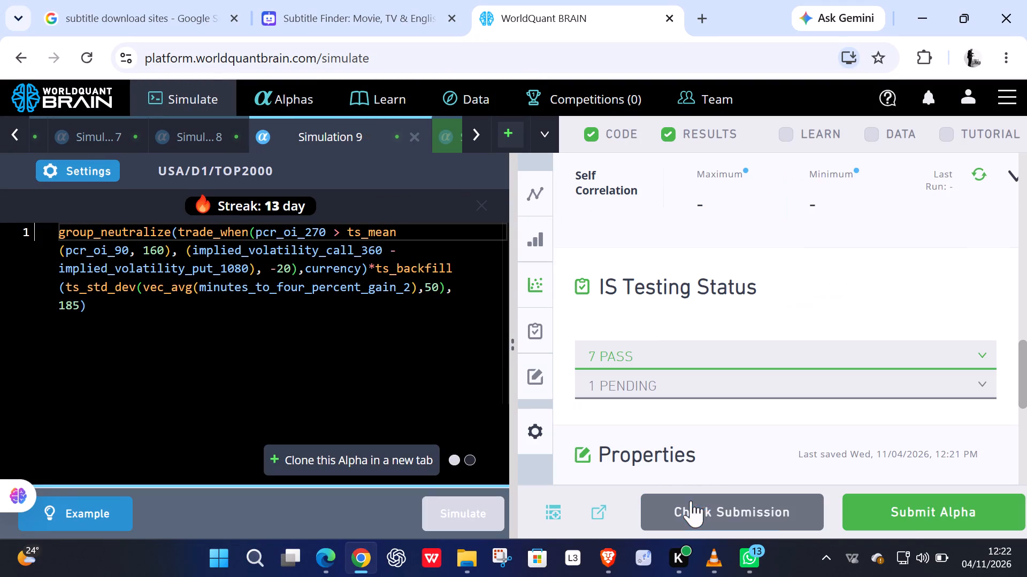
pyautogui.click(917, 516)
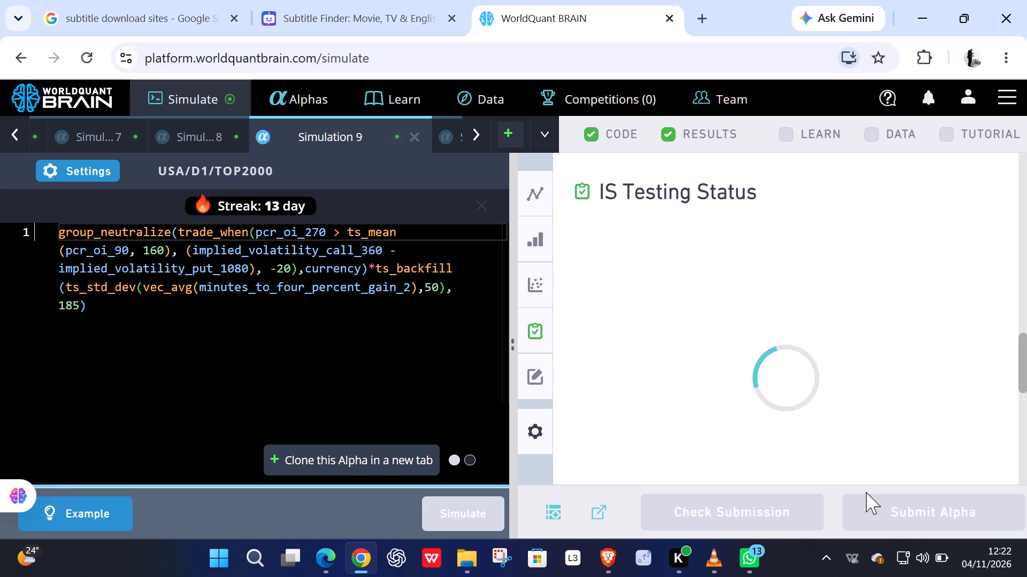
# Show the test period for the TOP2000 alpha in Simulation 10 and try to submit it.
pyautogui.tripleClick(480, 135)
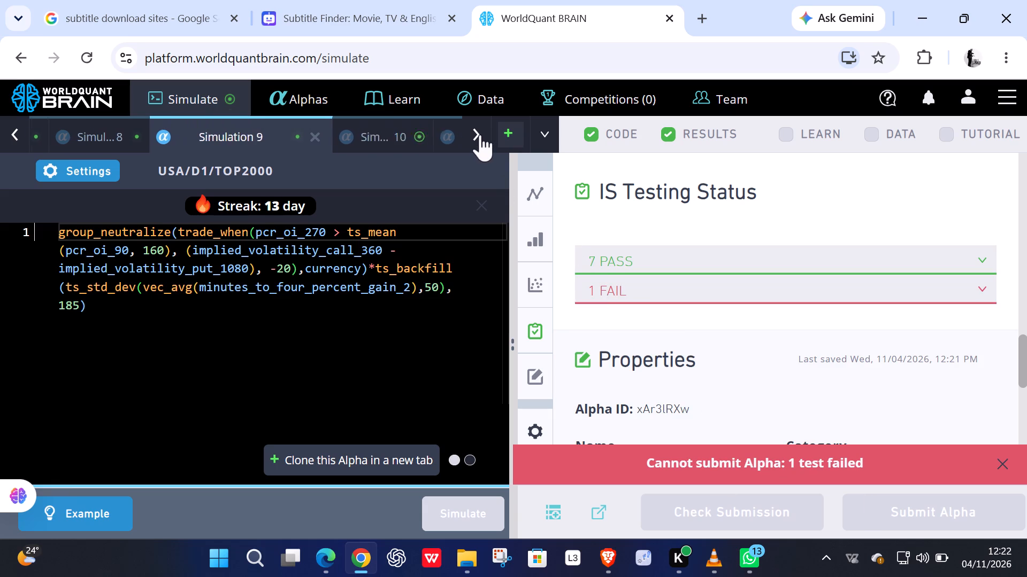
pyautogui.click(296, 136)
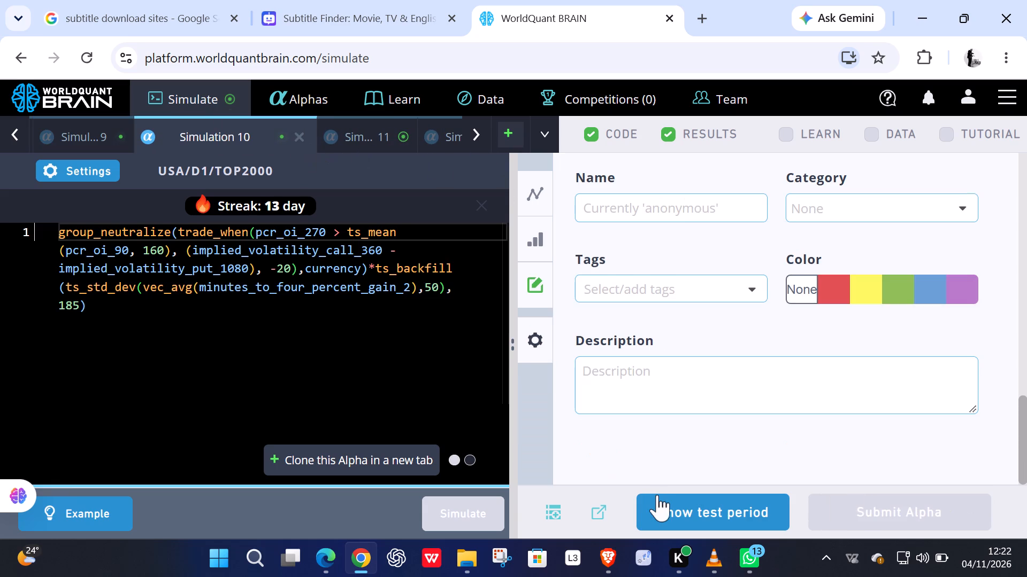
pyautogui.click(660, 498)
pyautogui.click(923, 490)
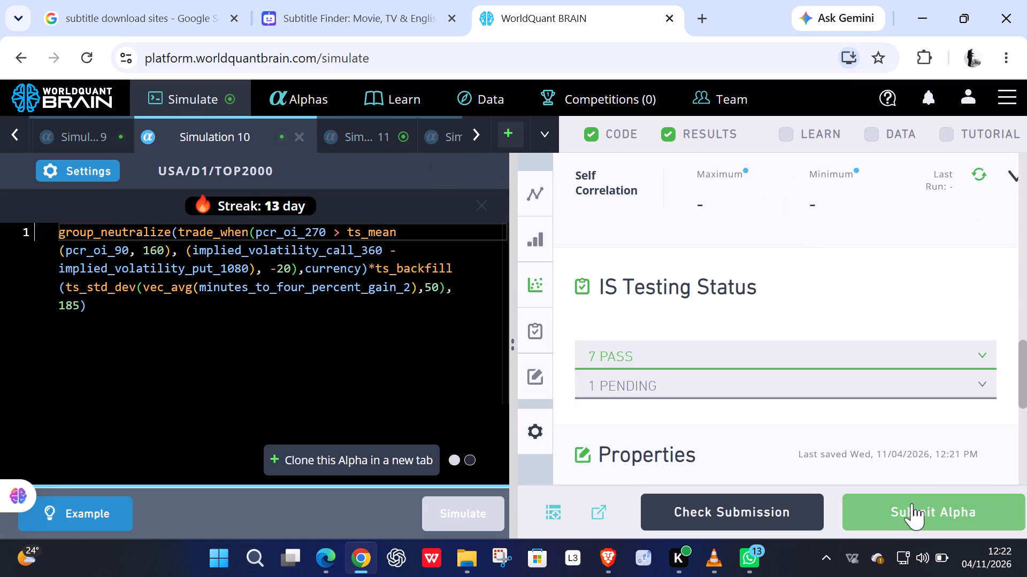
pyautogui.click(912, 503)
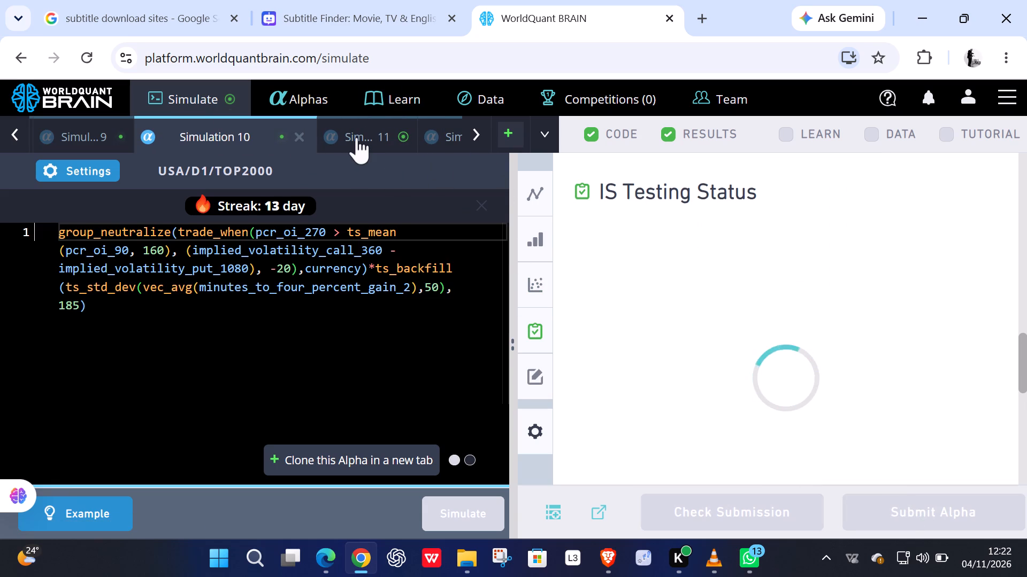
# Show the test period for the TOP3000 alpha in Simulation 11 and try to submit it, checking back on Simulation 10's submission status.
pyautogui.click(357, 137)
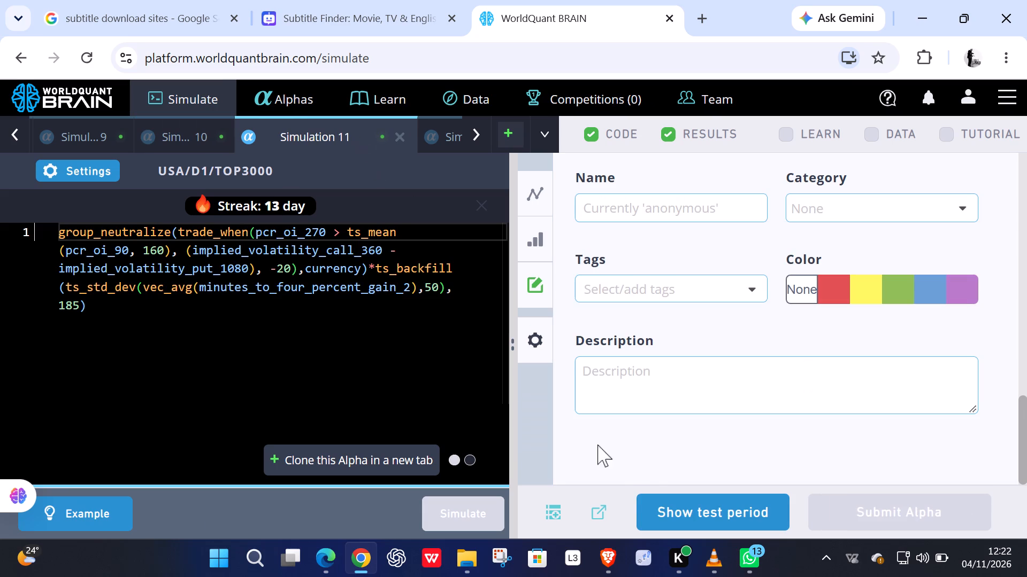
pyautogui.click(661, 499)
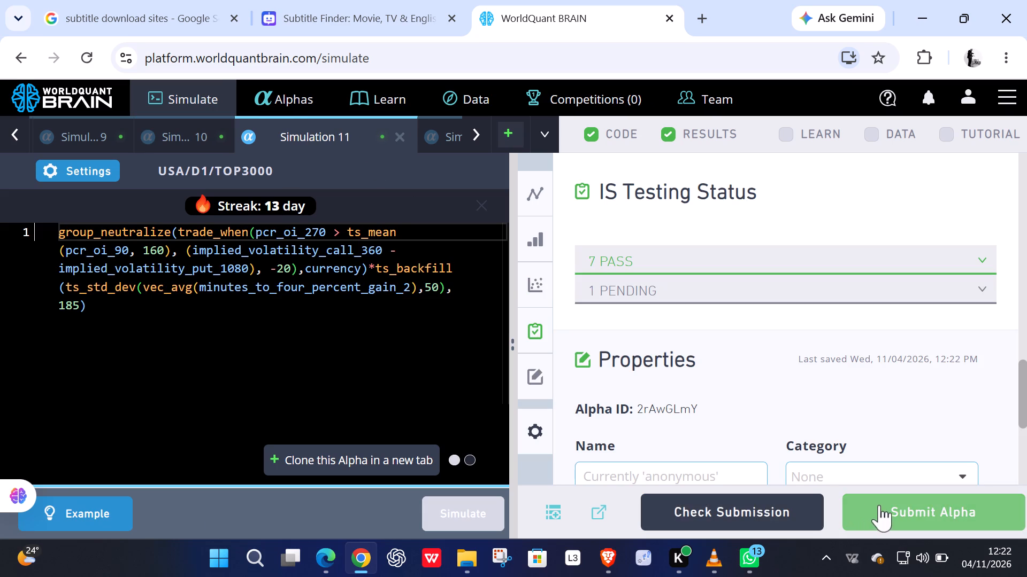
pyautogui.click(879, 505)
pyautogui.click(191, 155)
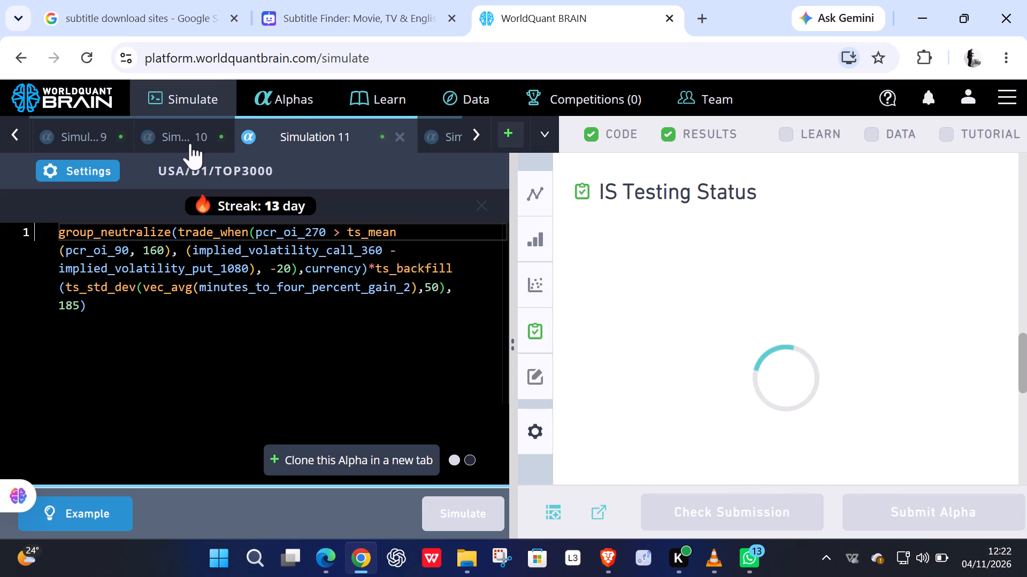
pyautogui.click(190, 139)
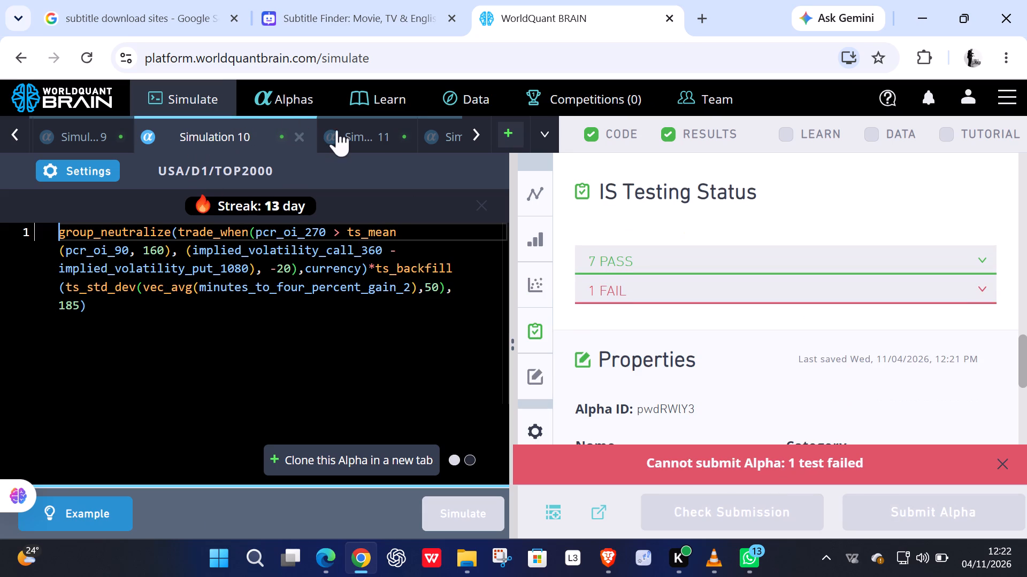
pyautogui.click(337, 130)
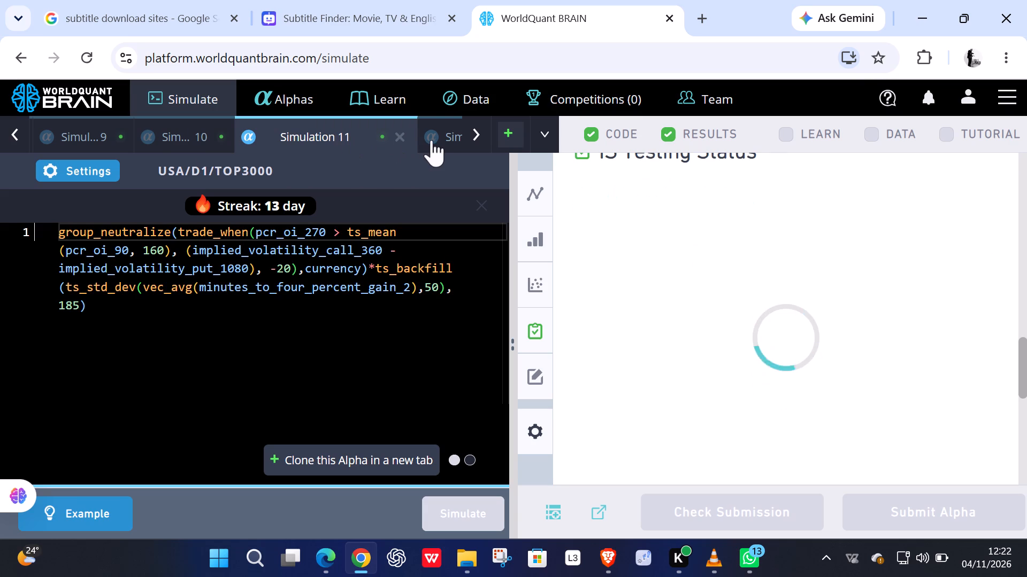
# Run the TOP3000 alpha in Simulation 12.
pyautogui.click(432, 141)
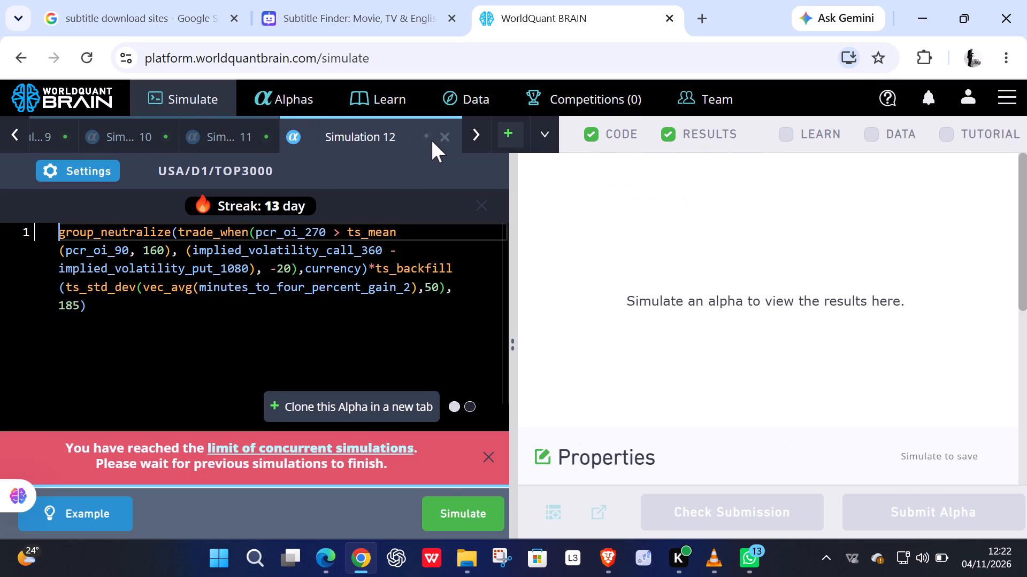
pyautogui.click(446, 513)
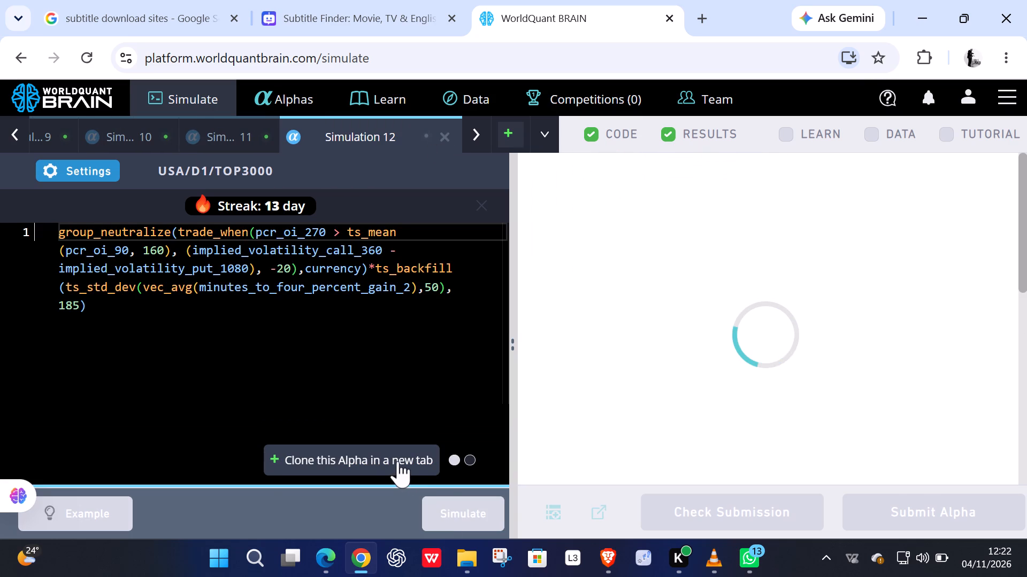
# Clone the Simulation 12 alpha into a new simulation and apply a decay of 0.
pyautogui.click(398, 461)
pyautogui.click(95, 166)
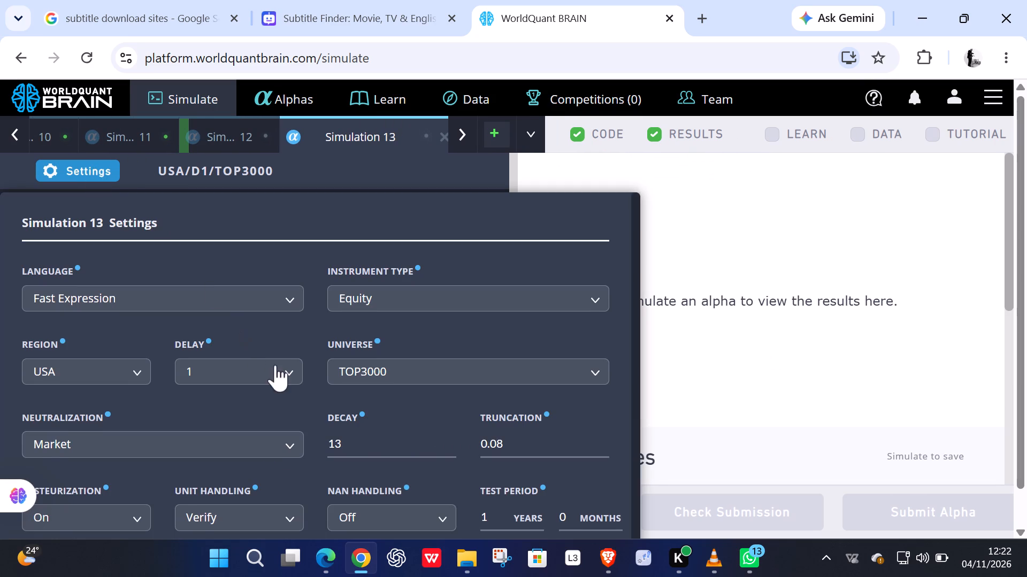
pyautogui.scroll(-2, 275, 365)
pyautogui.click(356, 406)
pyautogui.scroll(-5, 355, 406)
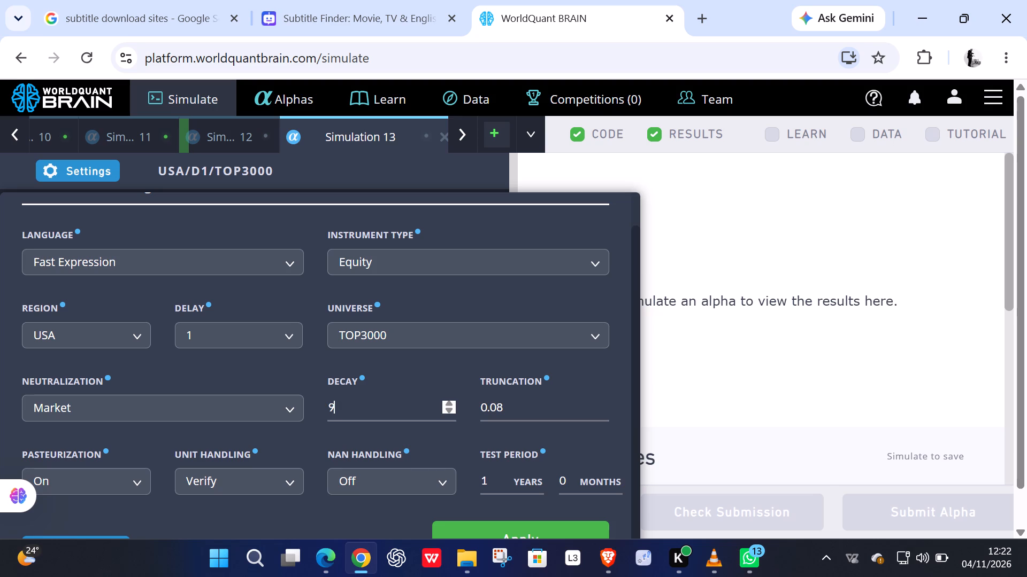
pyautogui.scroll(-15, 356, 409)
pyautogui.scroll(-14, 352, 412)
pyautogui.click(498, 530)
# Clone the decay 0 alpha into another simulation, set its neutralization to Sector and simulate it.
pyautogui.click(396, 466)
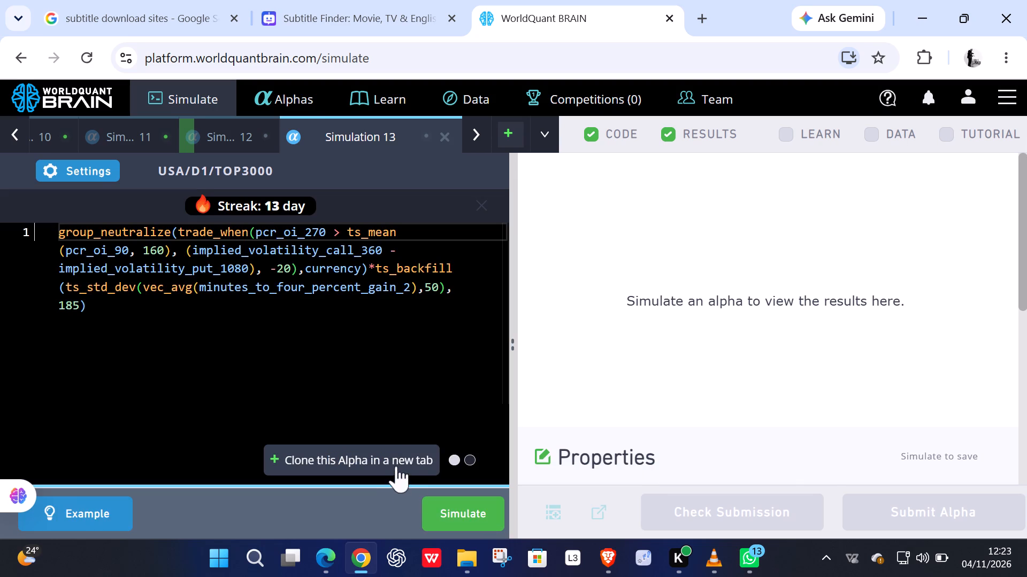
pyautogui.click(92, 167)
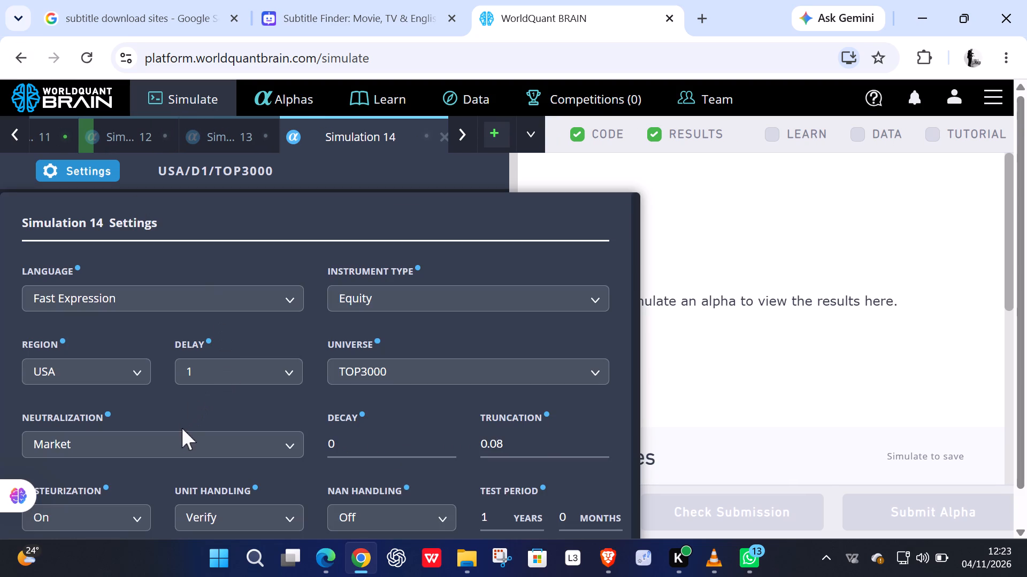
pyautogui.click(178, 438)
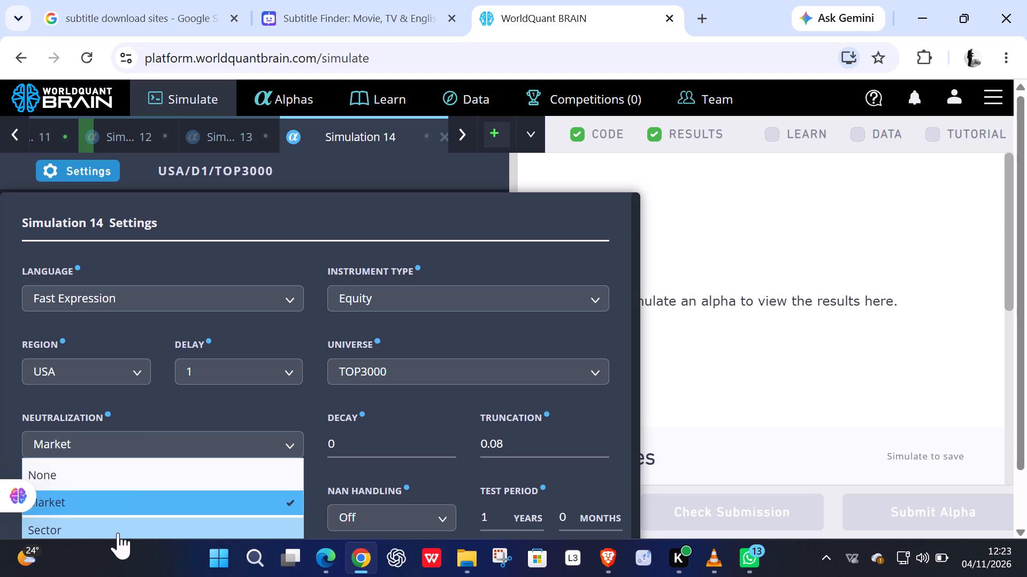
pyautogui.click(119, 527)
pyautogui.scroll(-10, 503, 385)
pyautogui.click(472, 531)
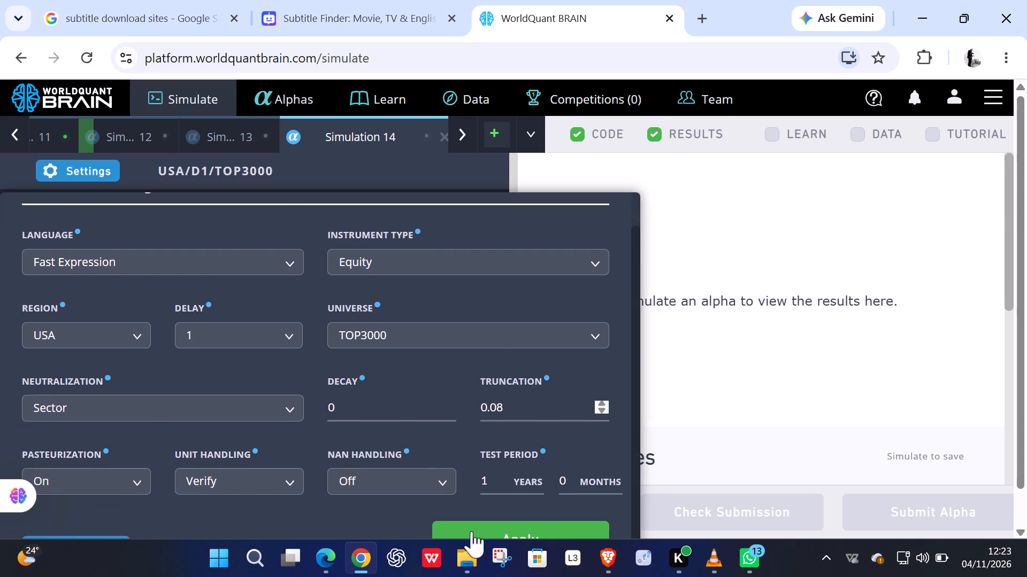
pyautogui.click(451, 506)
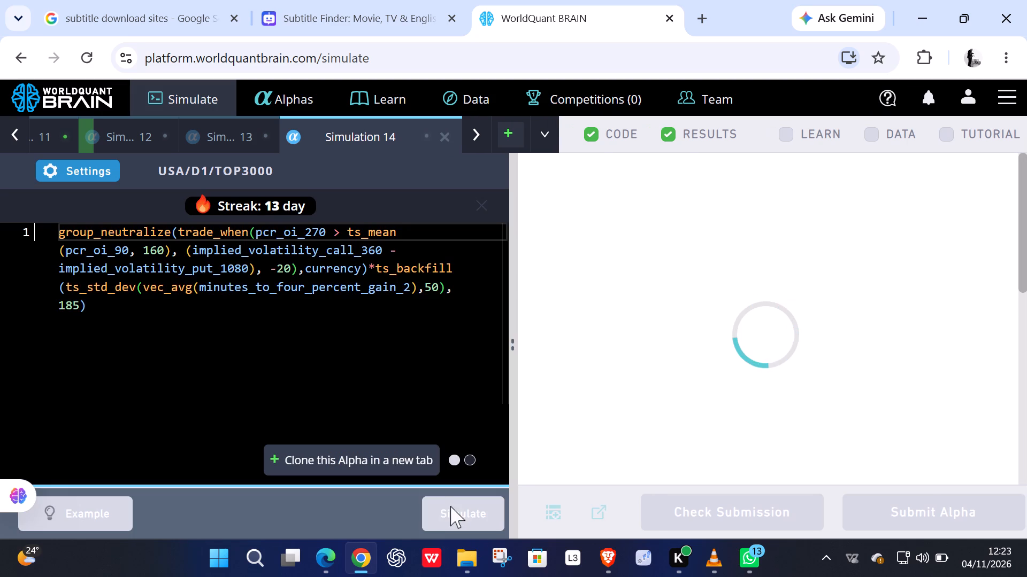
# Run the decay 0 alpha with Market neutralization in Simulation 13.
pyautogui.click(223, 134)
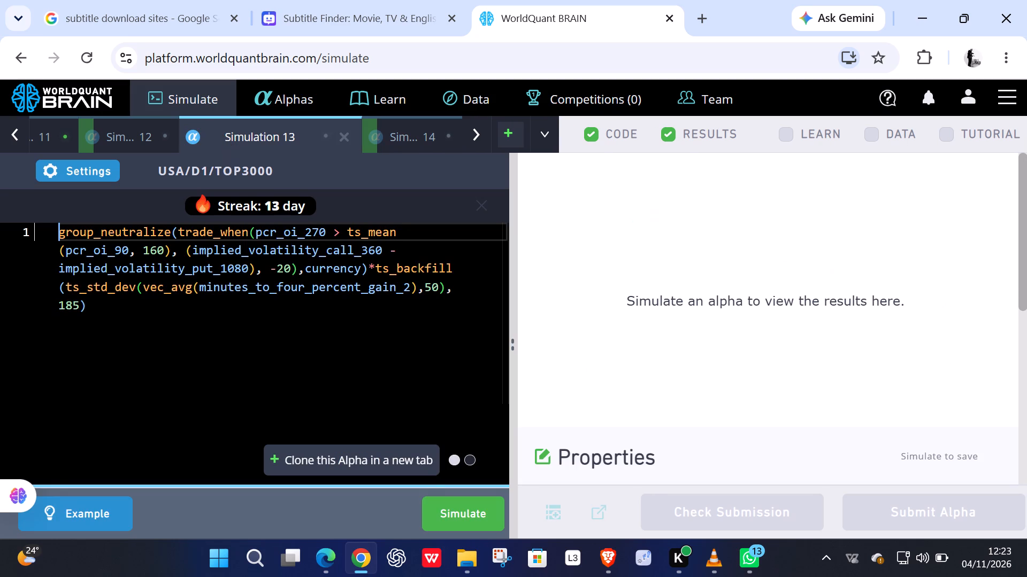
pyautogui.click(443, 515)
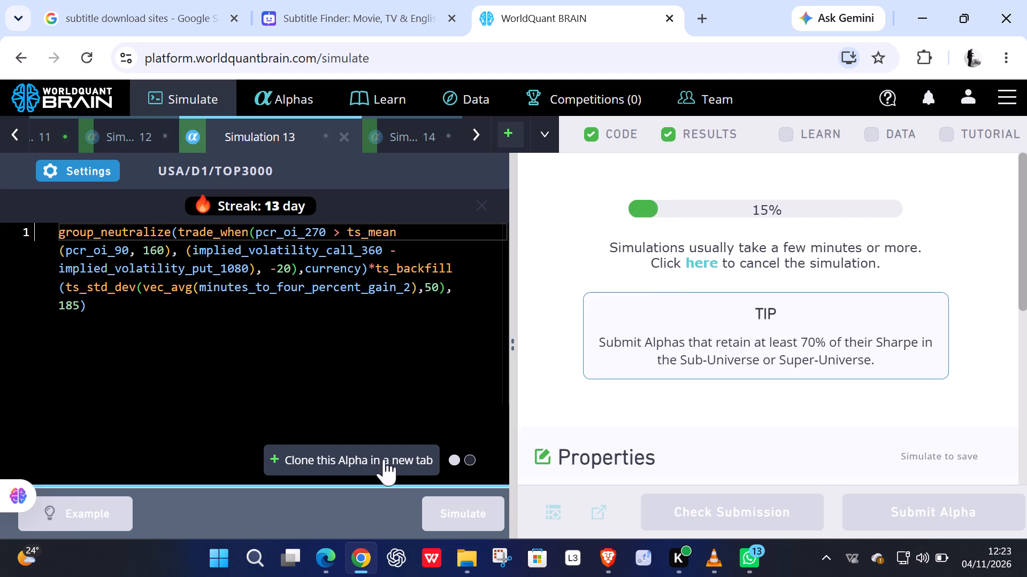
# Clone the Simulation 13 alpha into a new simulation and apply a decay of 60.
pyautogui.click(384, 459)
pyautogui.click(80, 176)
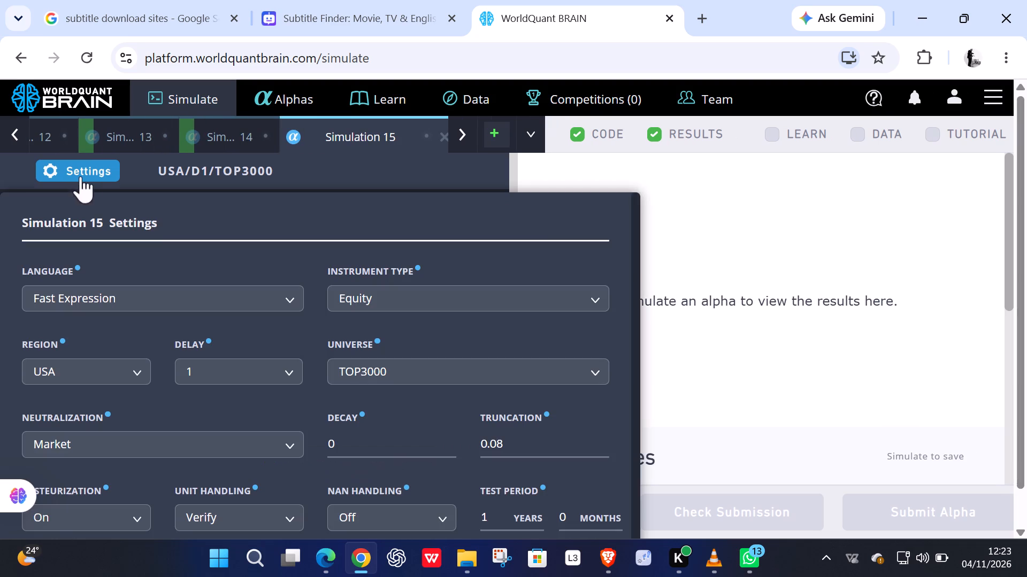
pyautogui.scroll(16, 338, 440)
pyautogui.scroll(-1, 331, 448)
pyautogui.click(349, 416)
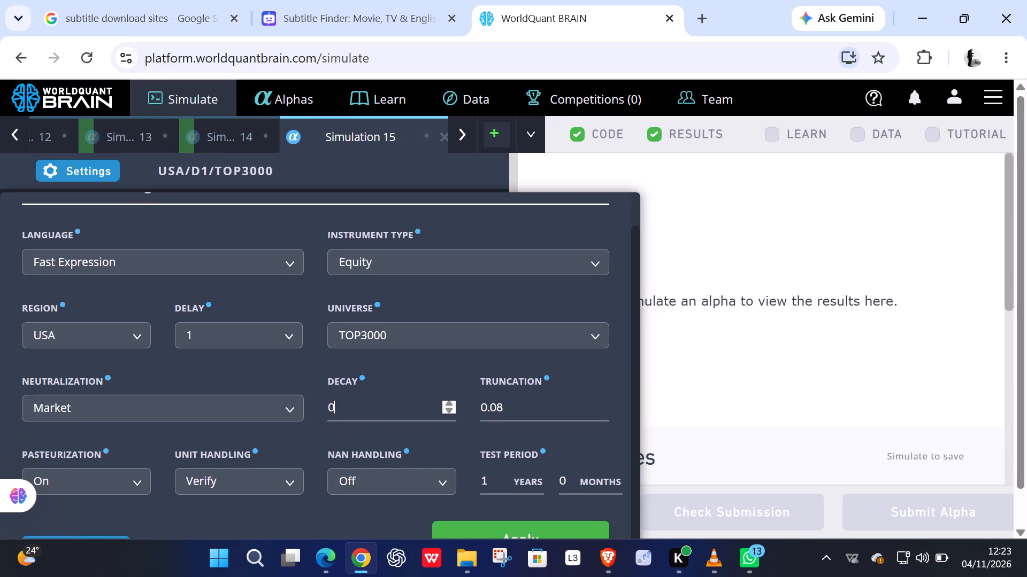
pyautogui.scroll(14, 348, 415)
pyautogui.scroll(9, 354, 445)
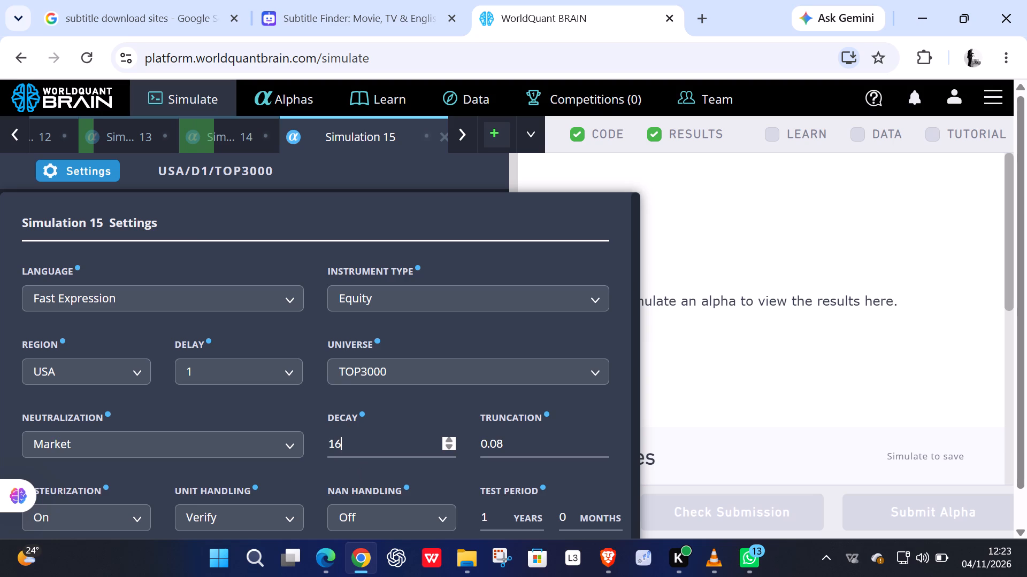
pyautogui.scroll(14, 352, 440)
pyautogui.scroll(14, 340, 433)
pyautogui.scroll(20, 342, 435)
pyautogui.scroll(1, 338, 434)
pyautogui.scroll(-8, 340, 439)
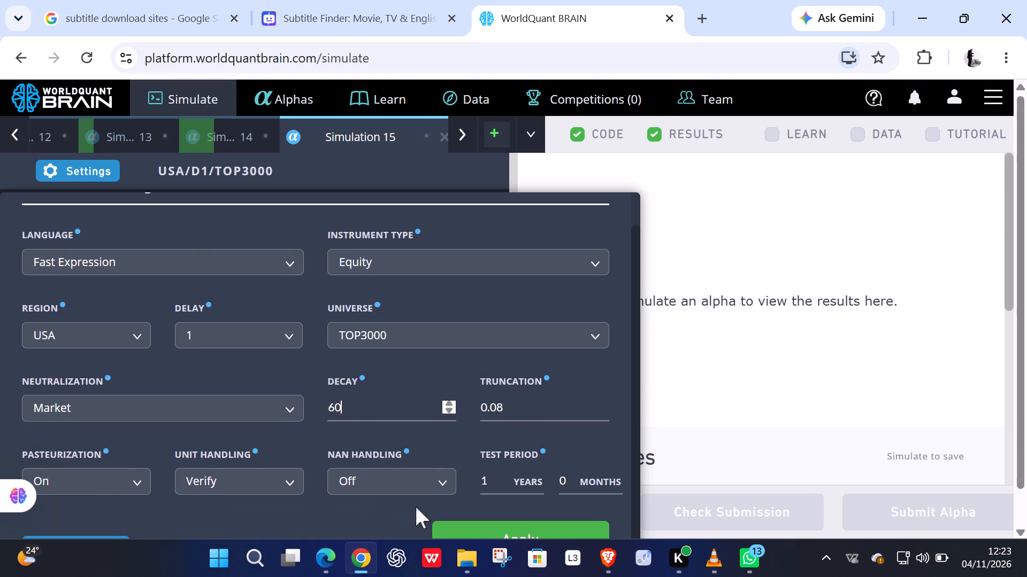
pyautogui.click(475, 537)
# Clone the decay 60 alpha from Simulation 15 into a new simulation and apply a different neutralization.
pyautogui.click(407, 457)
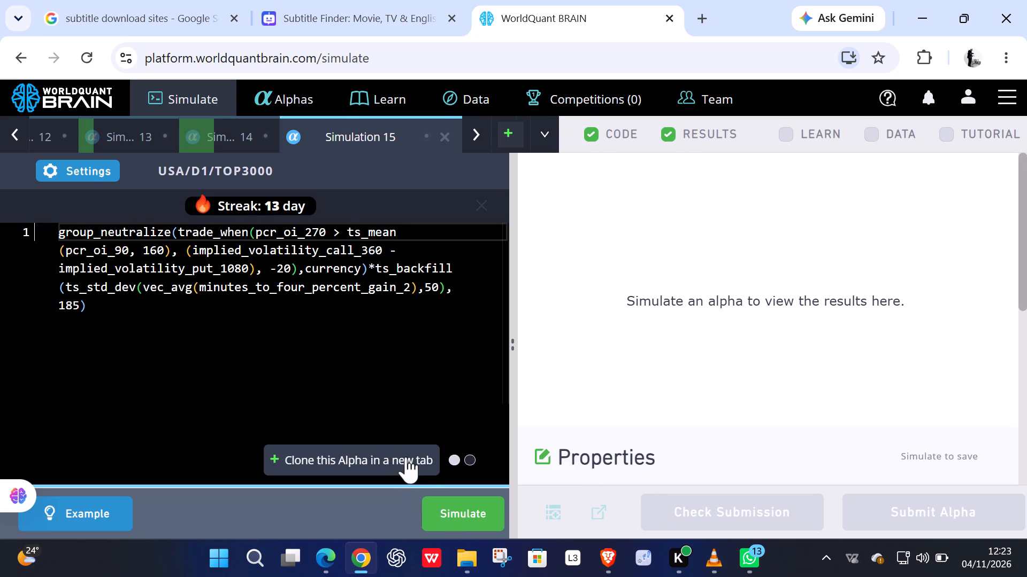
pyautogui.click(84, 159)
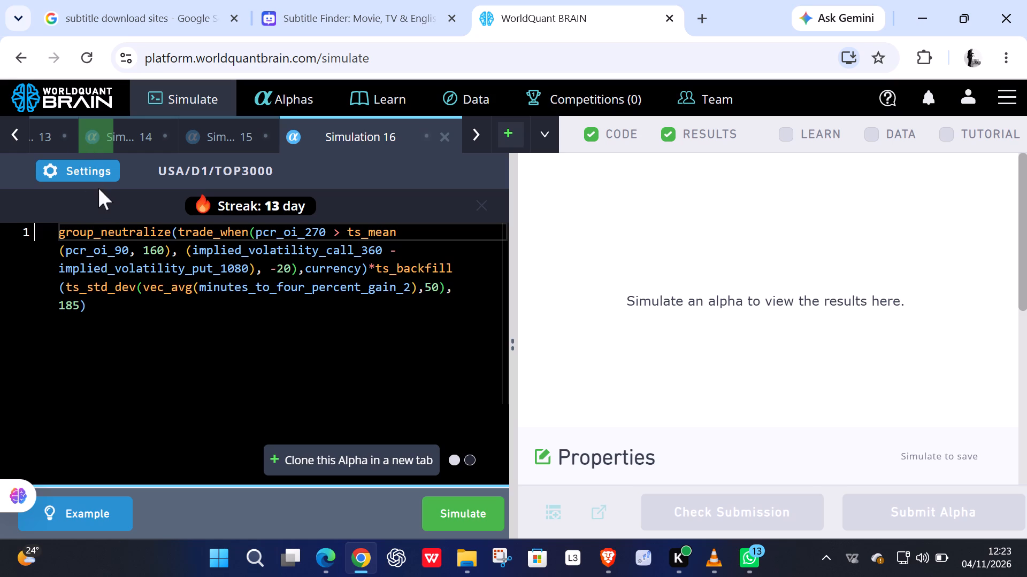
pyautogui.click(97, 174)
pyautogui.click(112, 438)
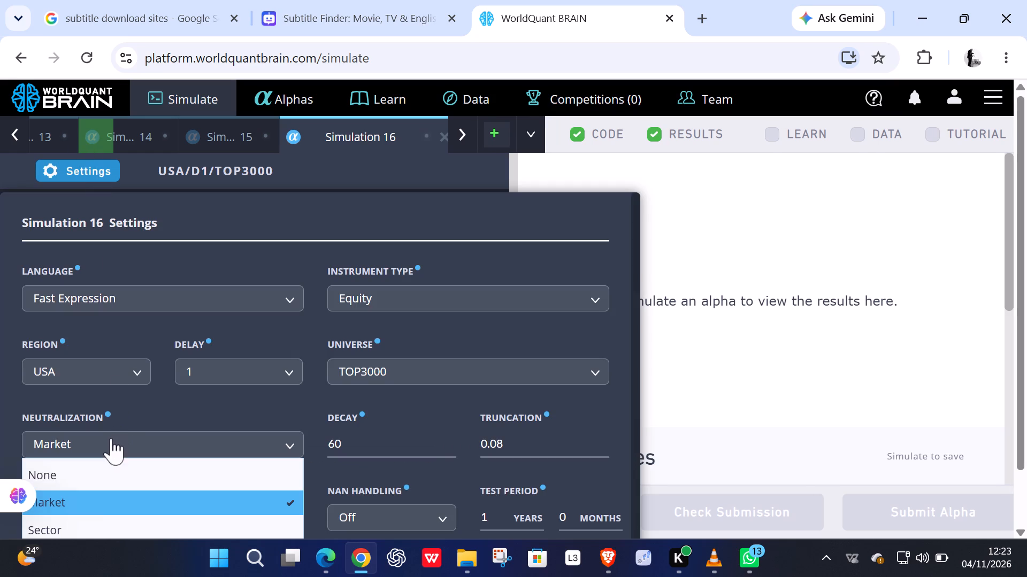
pyautogui.click(87, 516)
pyautogui.scroll(-2, 84, 510)
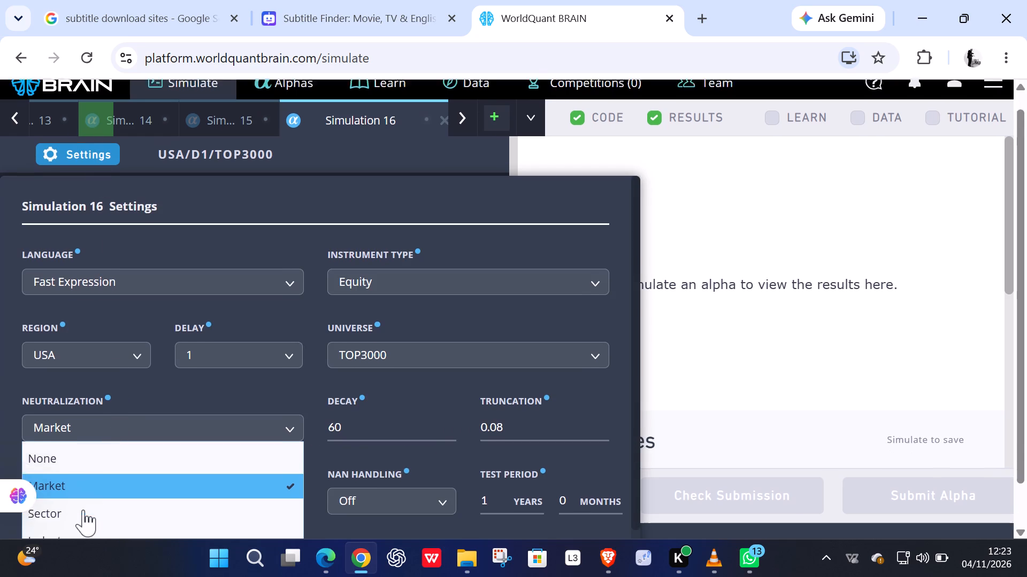
pyautogui.scroll(-1, 83, 510)
pyautogui.click(88, 469)
pyautogui.click(453, 526)
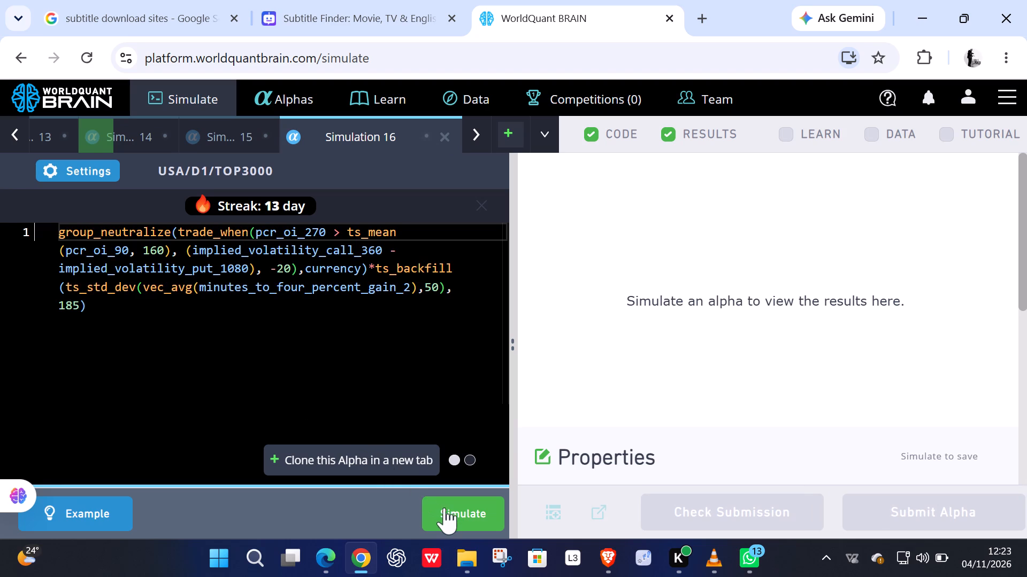
# Reveal the test period of Simulation 12 once its run completes and try to submit that alpha.
pyautogui.click(68, 137)
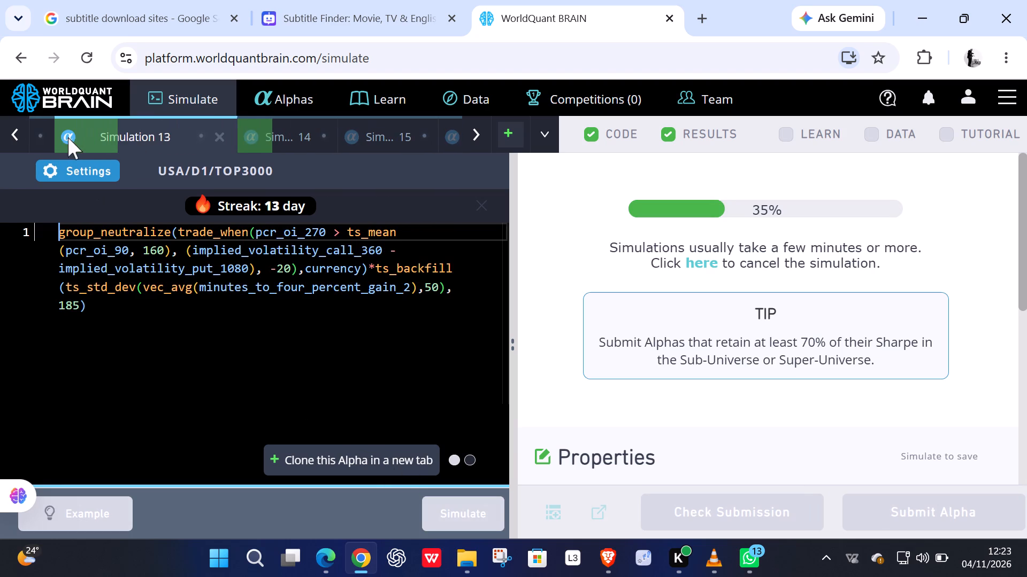
pyautogui.click(42, 130)
pyautogui.click(42, 130)
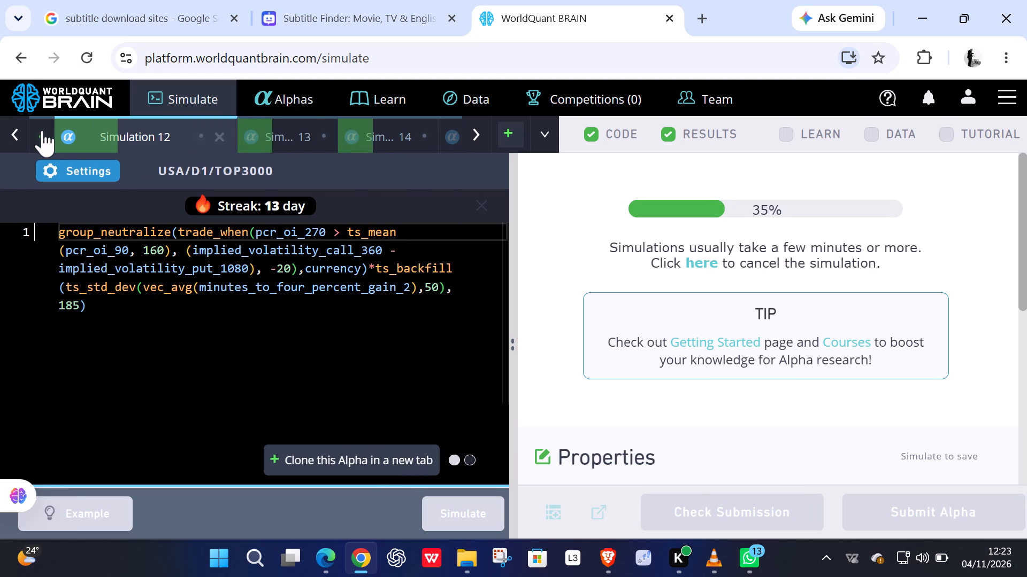
pyautogui.click(262, 140)
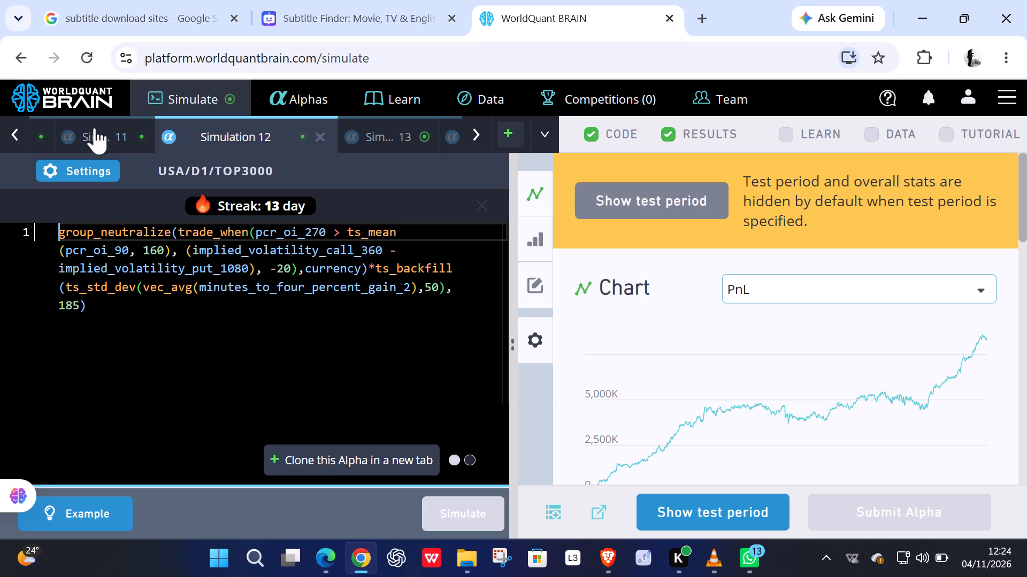
pyautogui.click(669, 510)
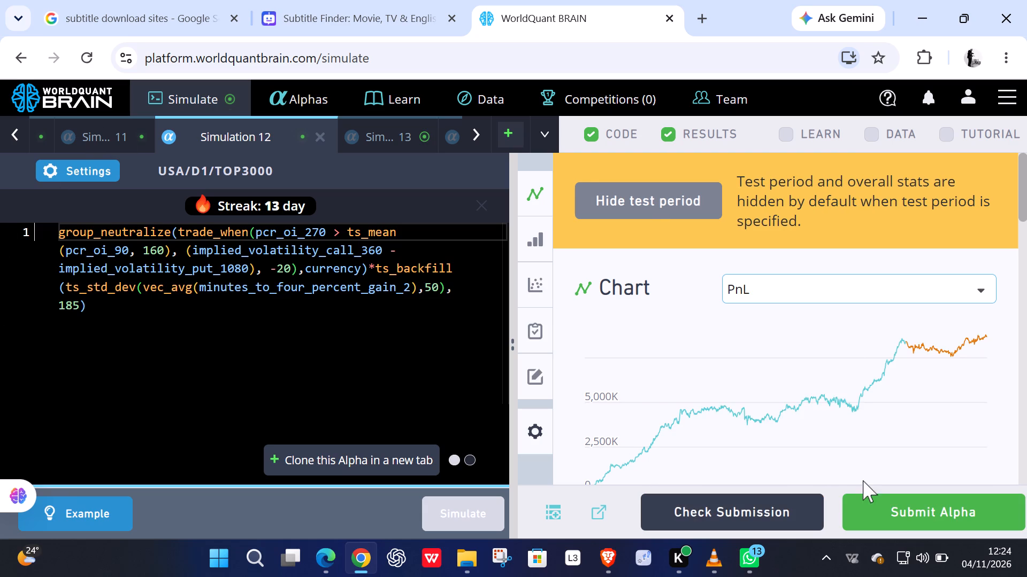
pyautogui.click(890, 512)
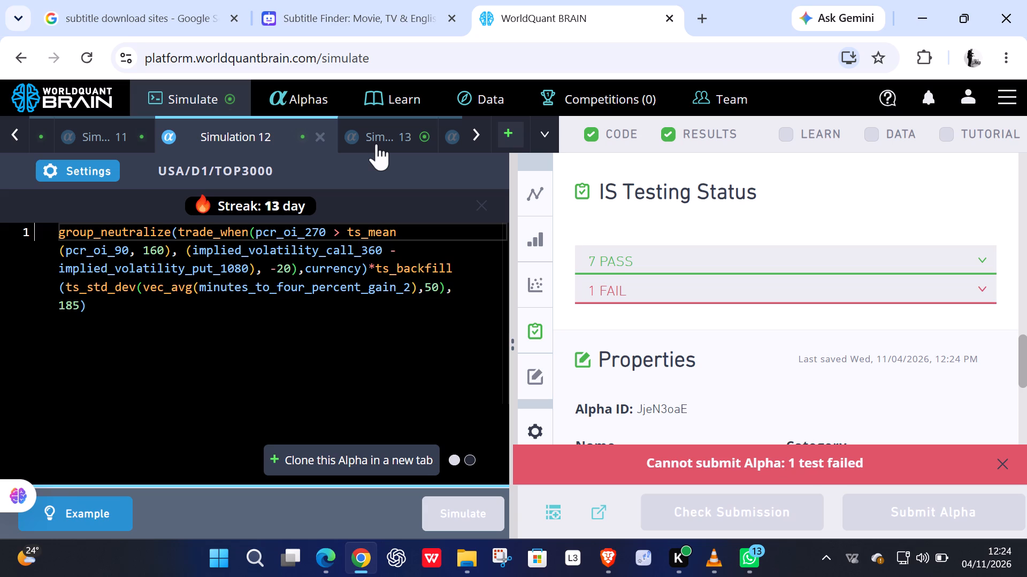
# Reveal the test period of Simulation 13 and try to submit that alpha.
pyautogui.click(377, 144)
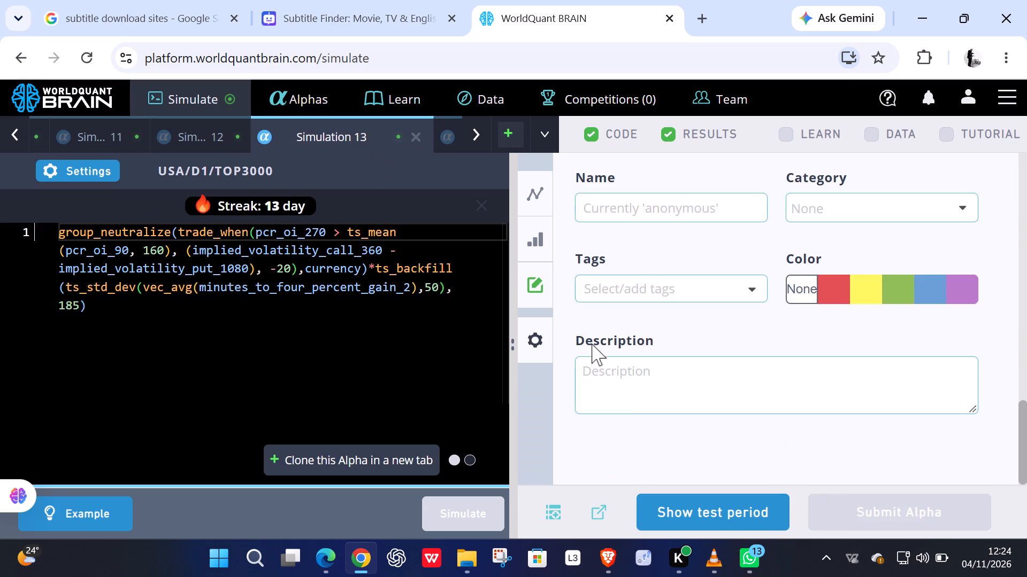
pyautogui.click(674, 501)
pyautogui.click(849, 503)
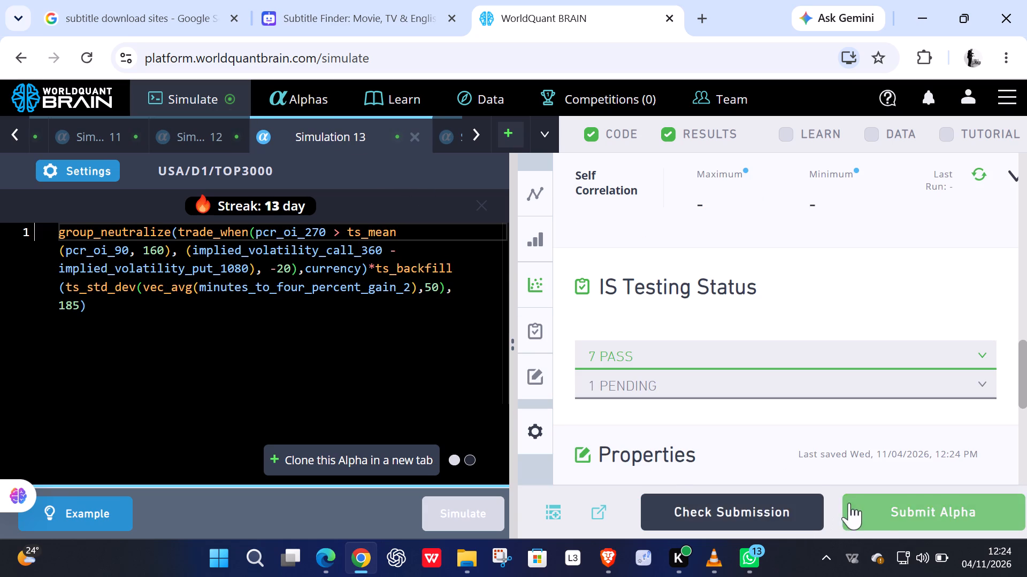
# Run the decay 60 alpha with Market neutralization in Simulation 15.
pyautogui.click(440, 135)
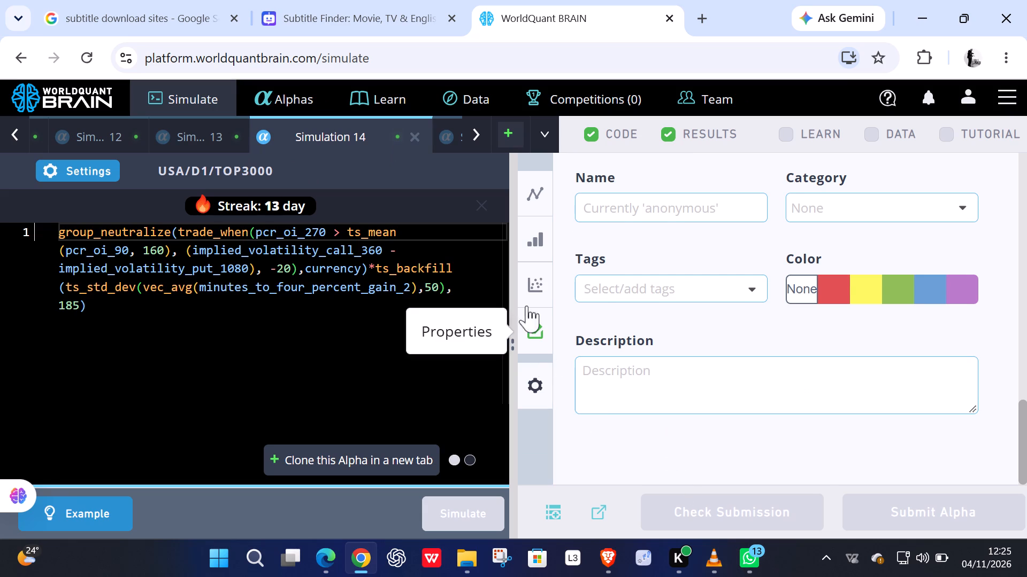
pyautogui.click(442, 137)
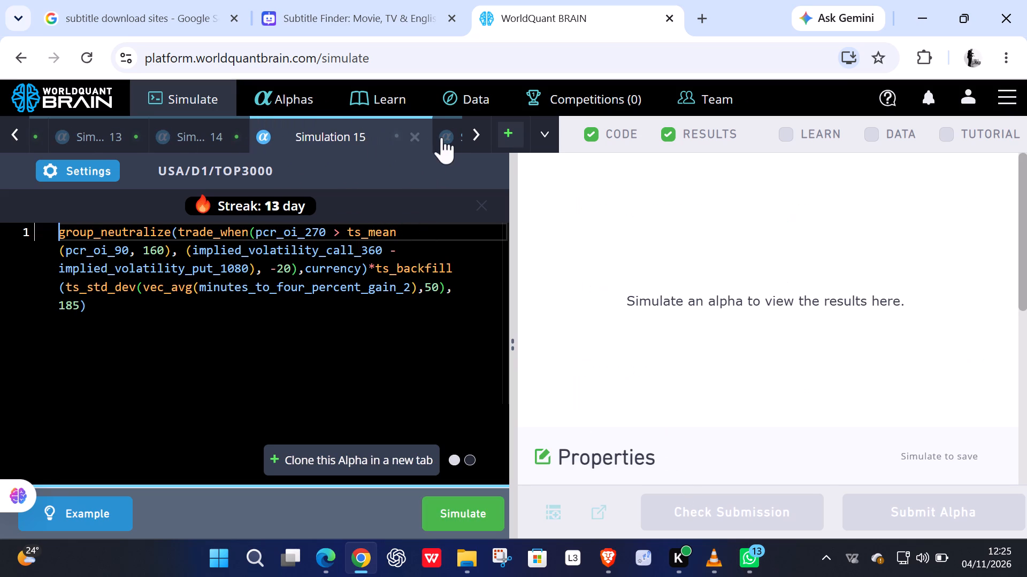
pyautogui.click(465, 511)
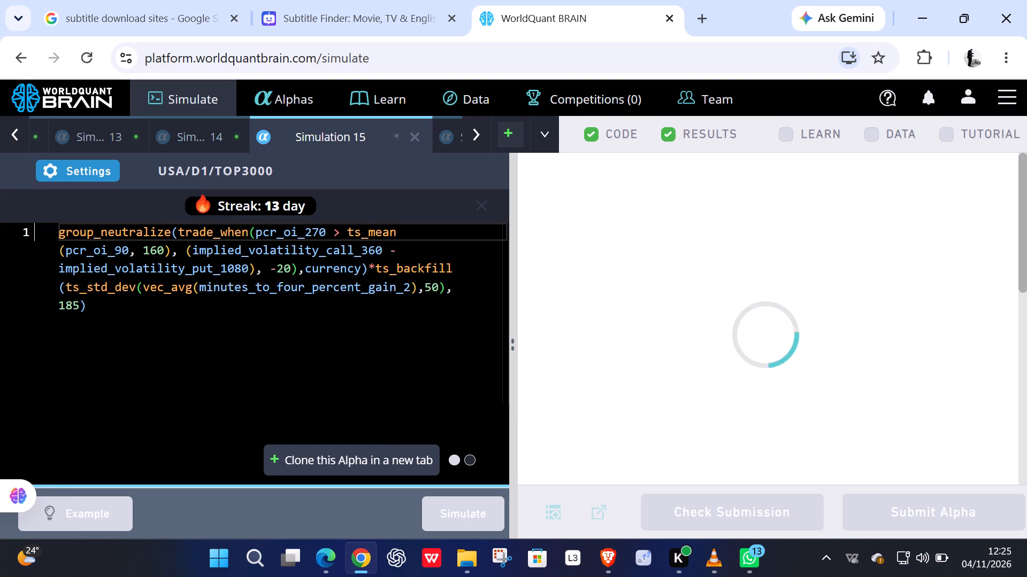
# Examine the PnL chart and the OS Summary of the Simulation 14 alpha.
pyautogui.click(186, 138)
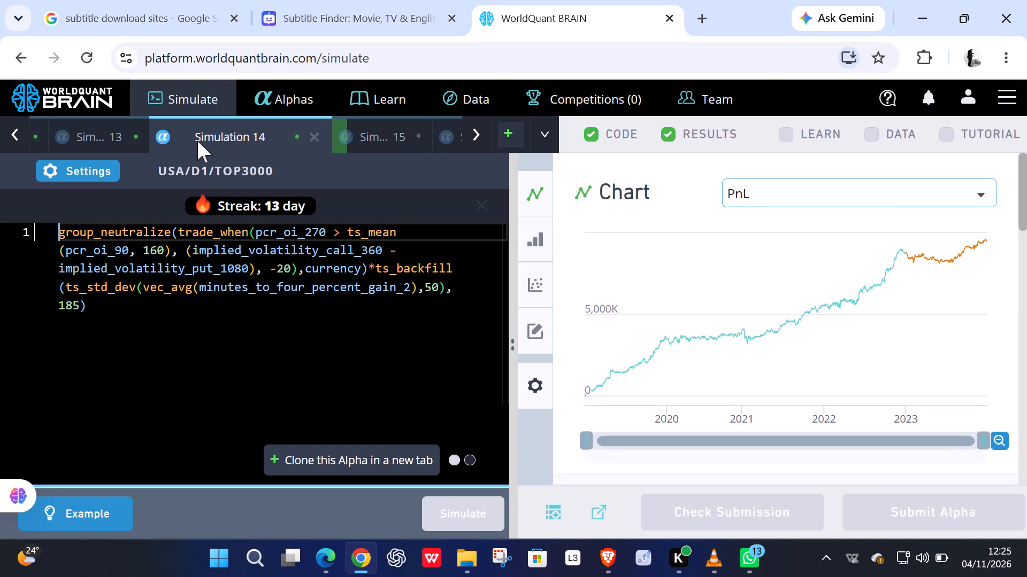
pyautogui.scroll(-20, 611, 296)
pyautogui.scroll(6, 613, 297)
pyautogui.scroll(-1, 614, 297)
pyautogui.scroll(12, 614, 297)
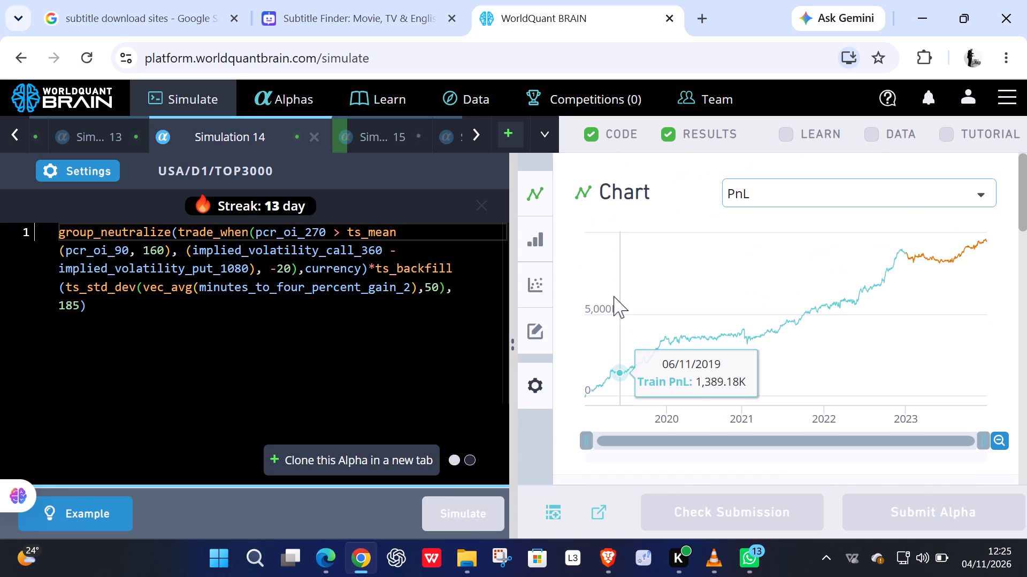
pyautogui.scroll(-5, 614, 296)
pyautogui.scroll(3, 613, 295)
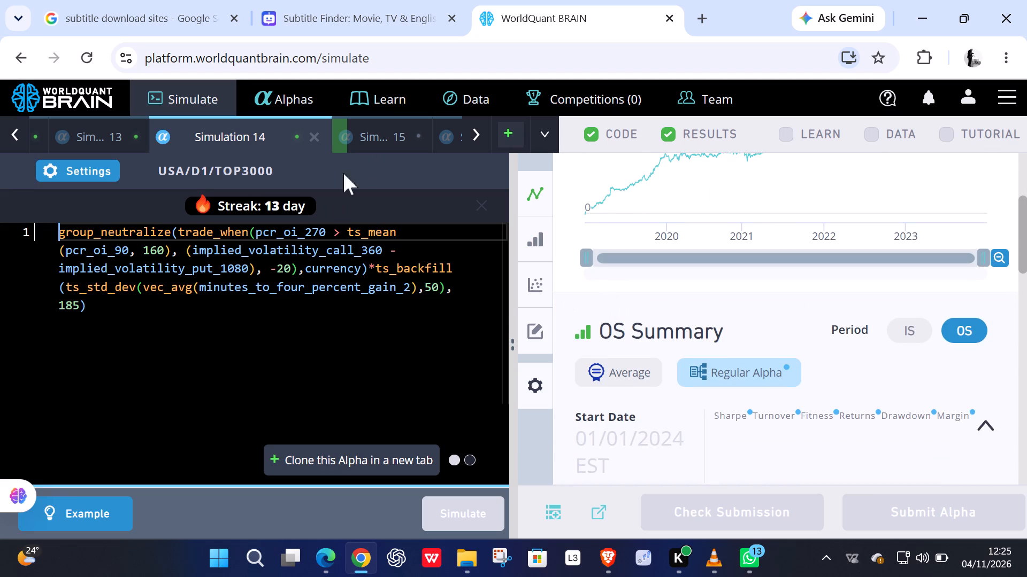
# Run the decay 60 clone in Simulation 16.
pyautogui.click(477, 138)
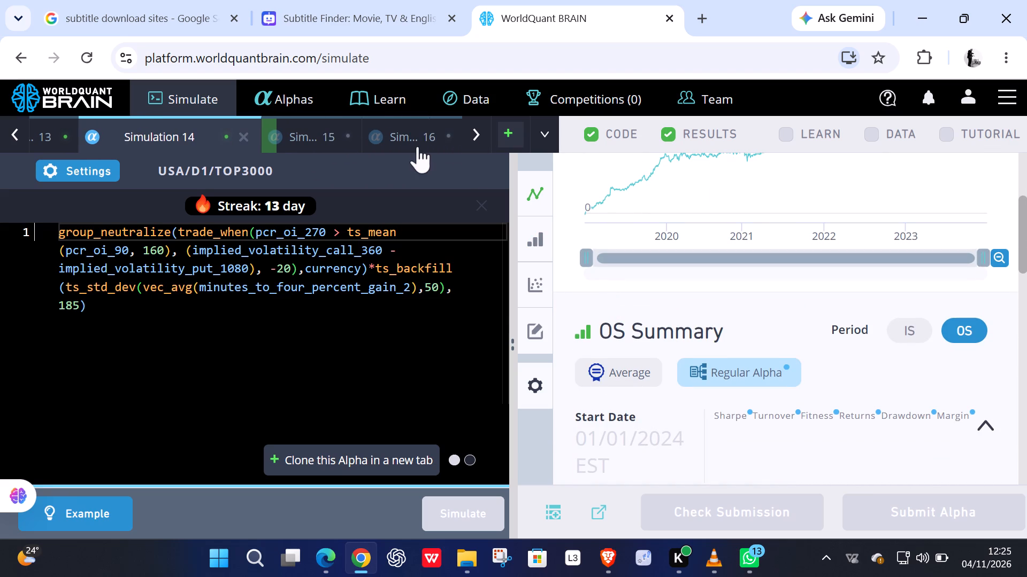
pyautogui.click(408, 146)
pyautogui.click(469, 505)
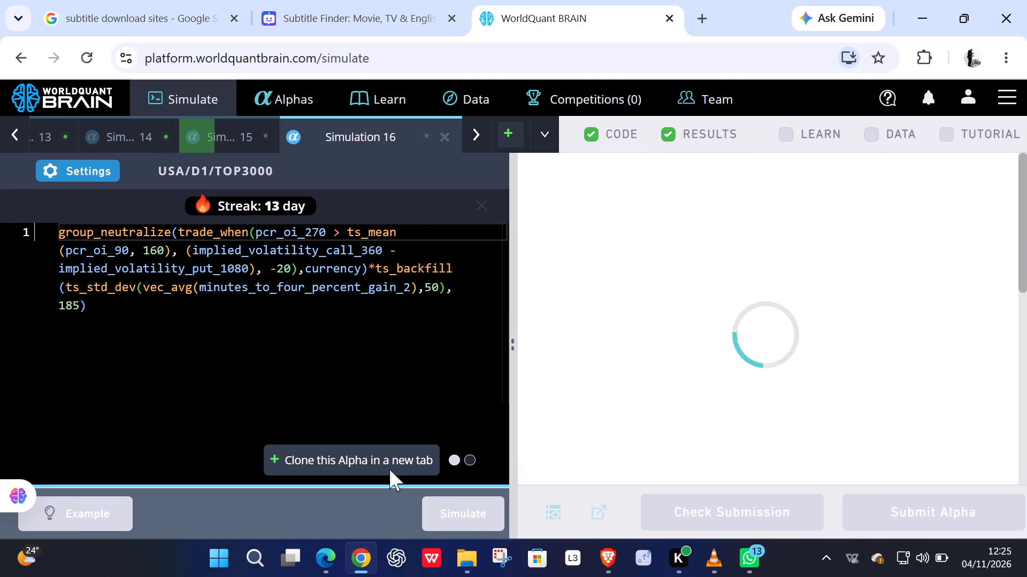
# Clone the Simulation 16 alpha into a new simulation, replace pcr_oi_270 with pcr_oi_720 in the trade_when condition and simulate it.
pyautogui.click(356, 452)
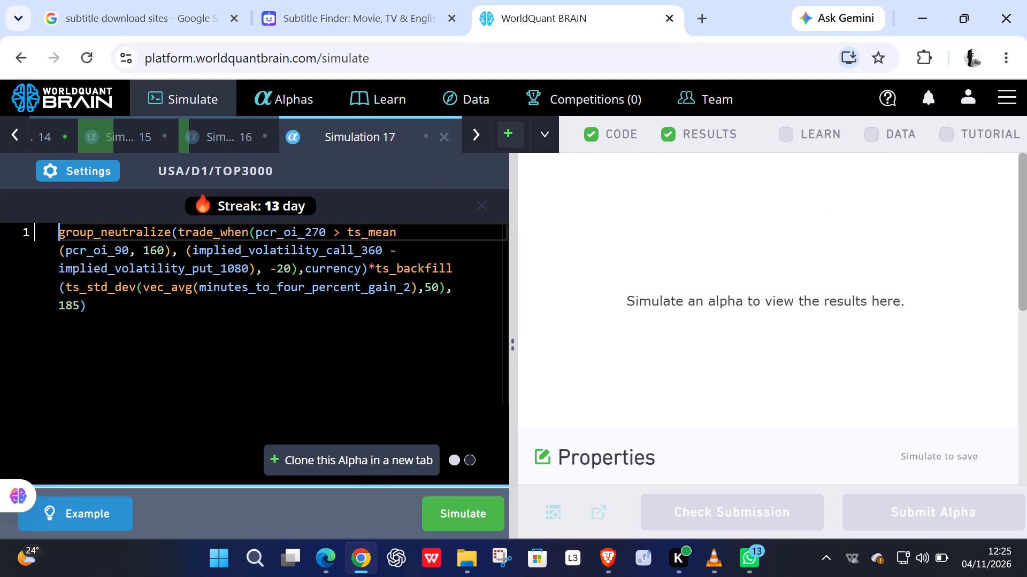
pyautogui.click(318, 228)
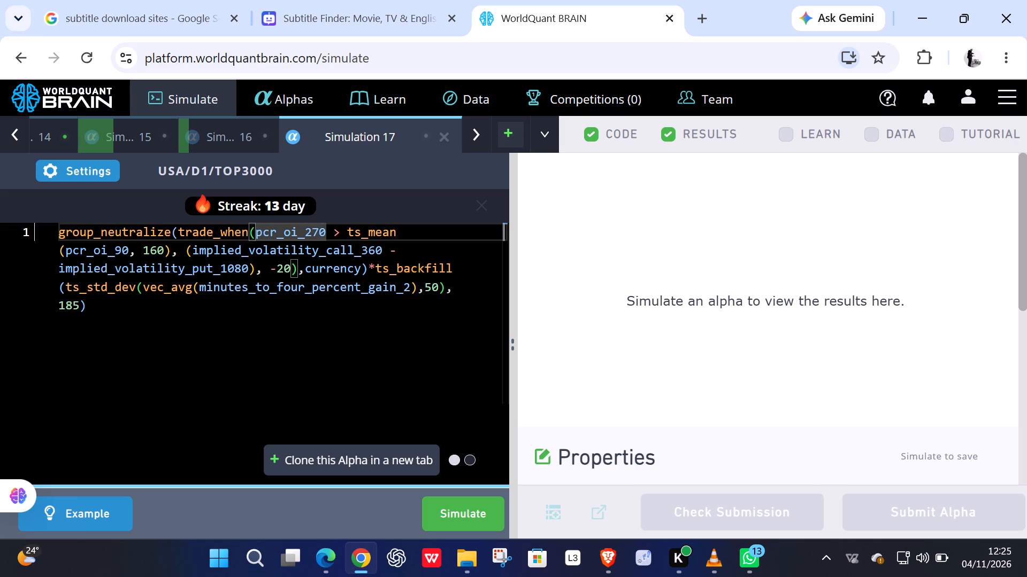
pyautogui.press('BackSpace')
pyautogui.press('BackSpace')
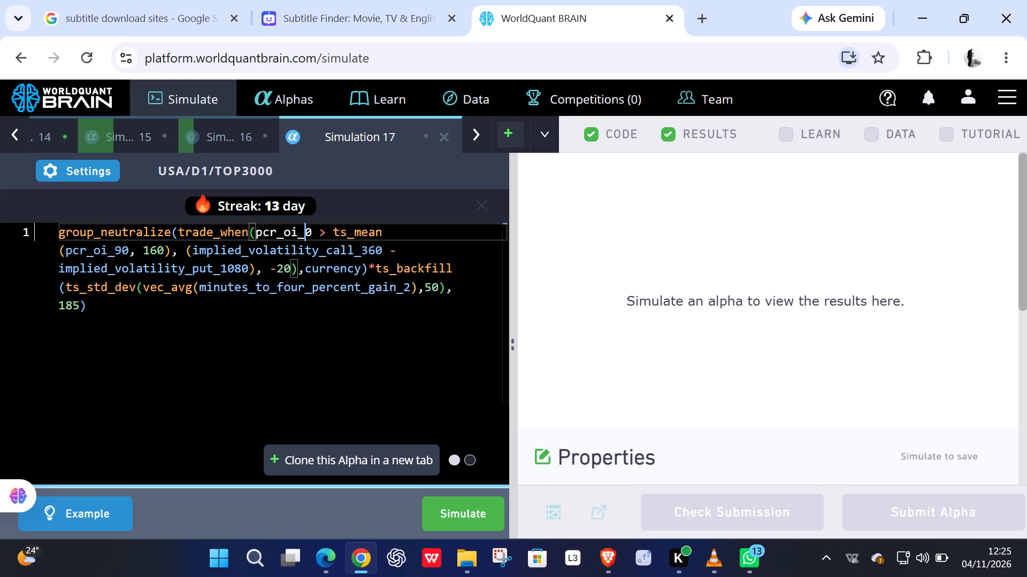
pyautogui.press('7')
pyautogui.press('2')
pyautogui.press('0')
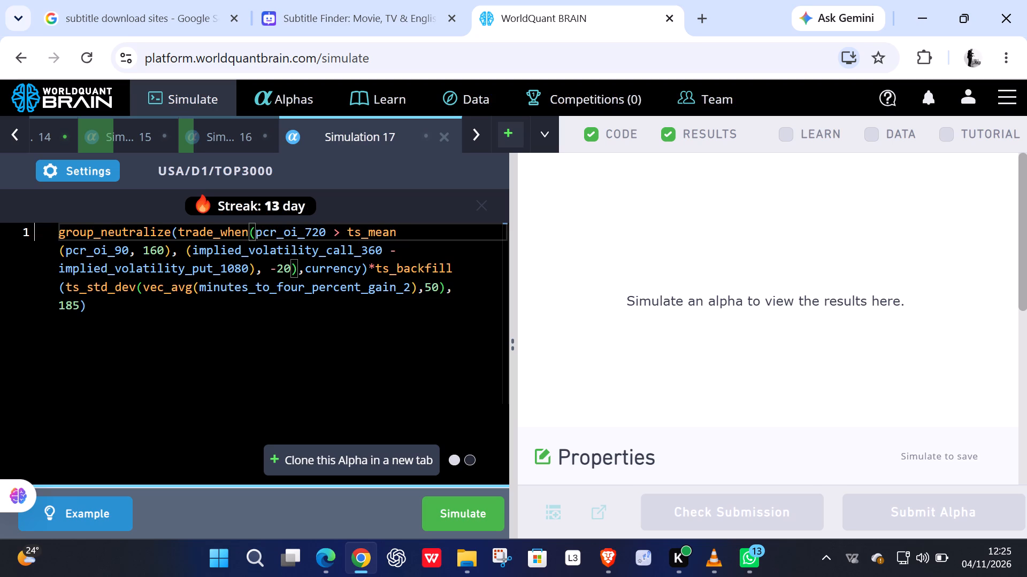
pyautogui.press('BackSpace')
pyautogui.click(450, 516)
# Clone the pcr_oi_720 alpha into a new simulation, replace pcr_oi_90 with pcr_oi_20 inside ts_mean and simulate it.
pyautogui.click(379, 462)
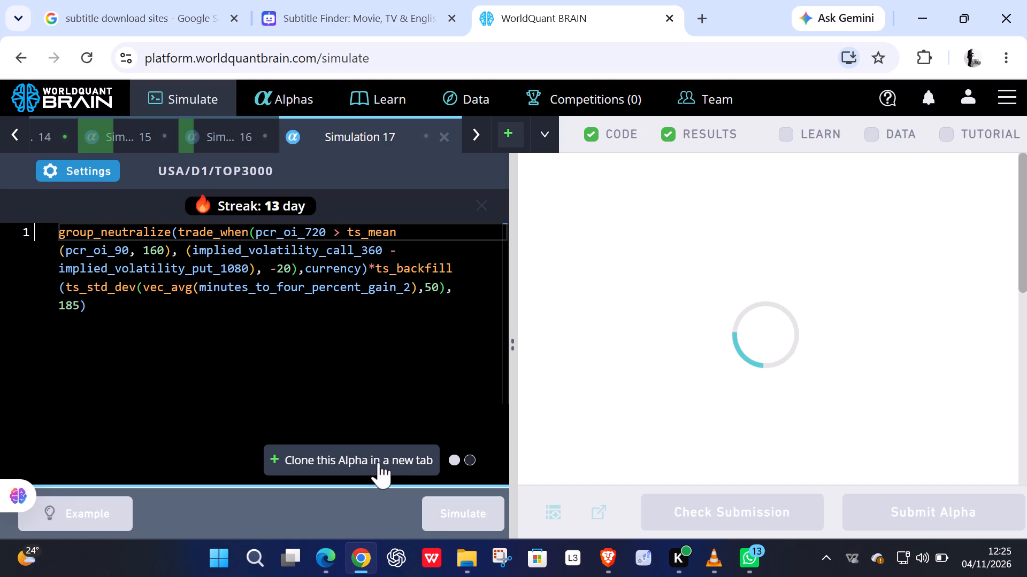
pyautogui.click(124, 247)
pyautogui.press('BackSpace')
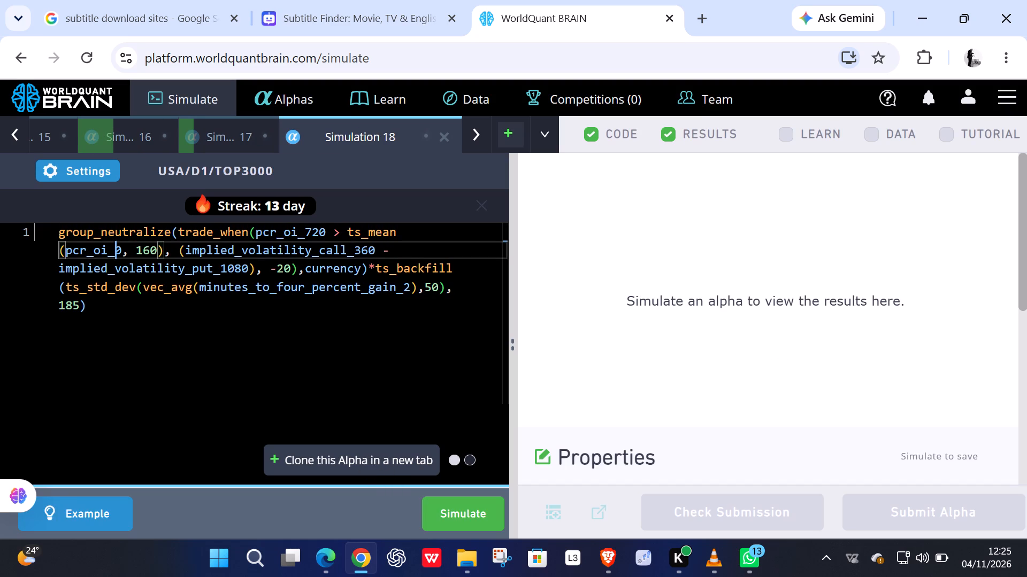
pyautogui.press('2')
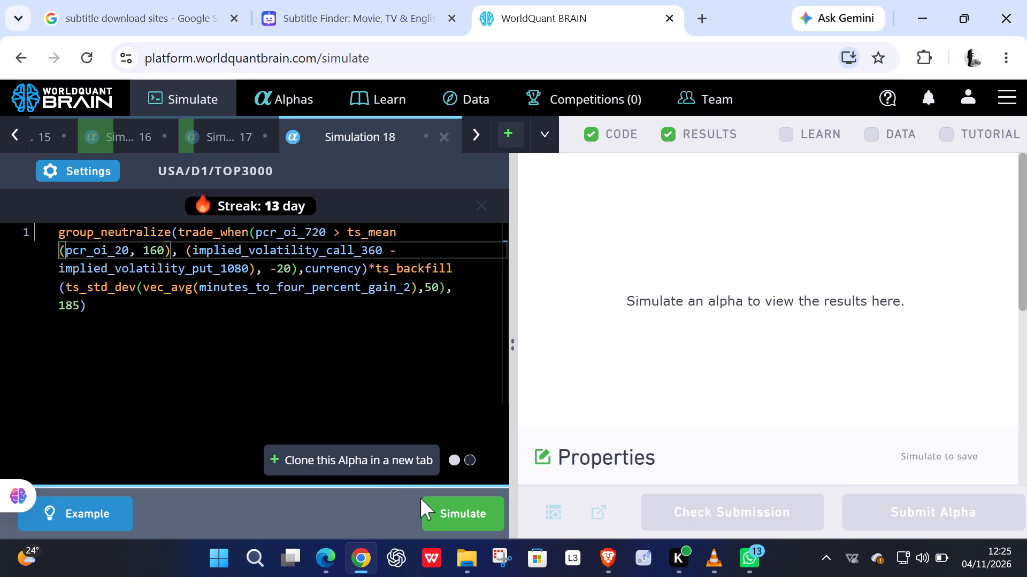
pyautogui.click(448, 508)
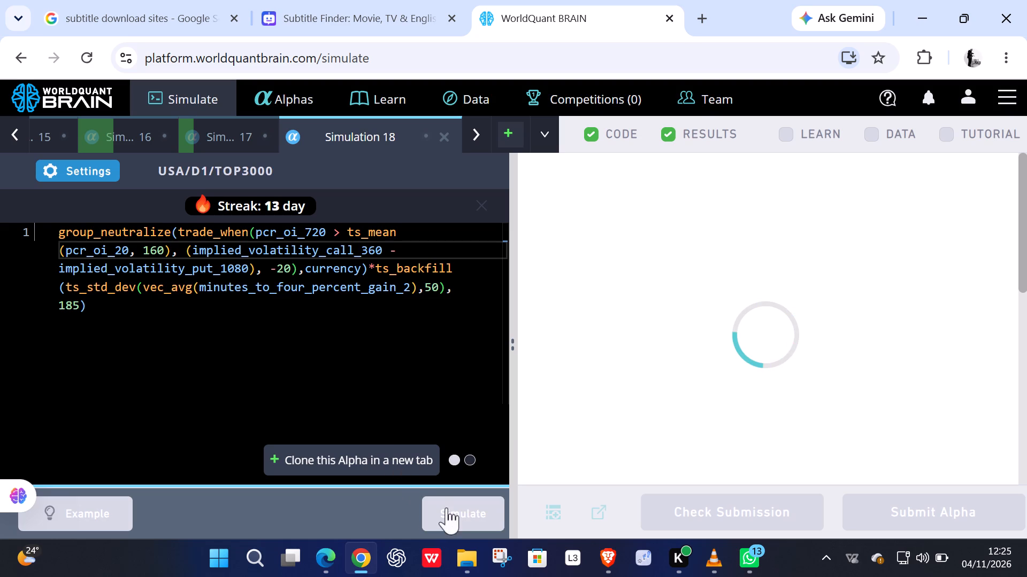
# Reveal the test period of Simulation 15 once its run completes and try to submit that alpha.
pyautogui.click(56, 138)
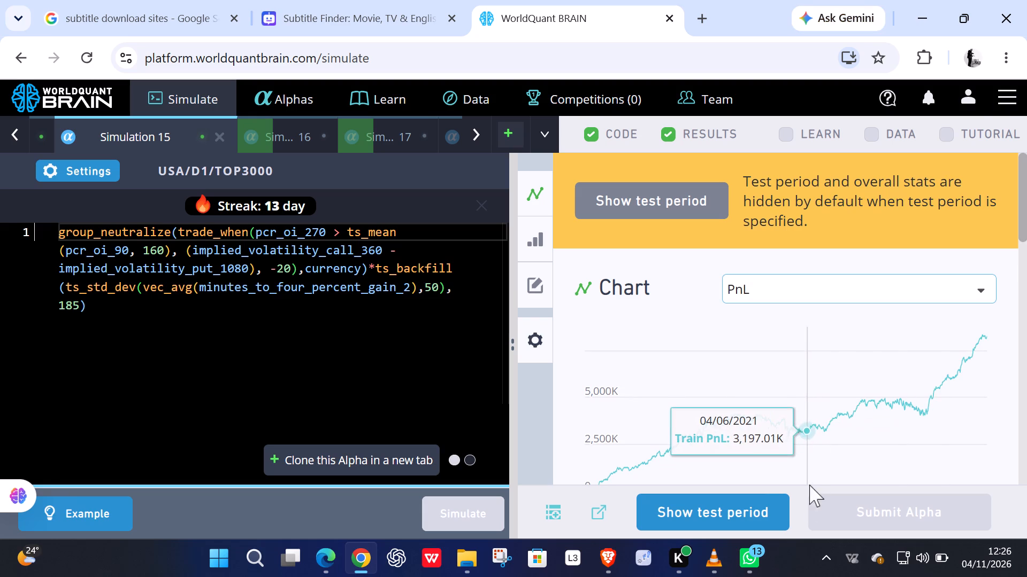
pyautogui.click(749, 497)
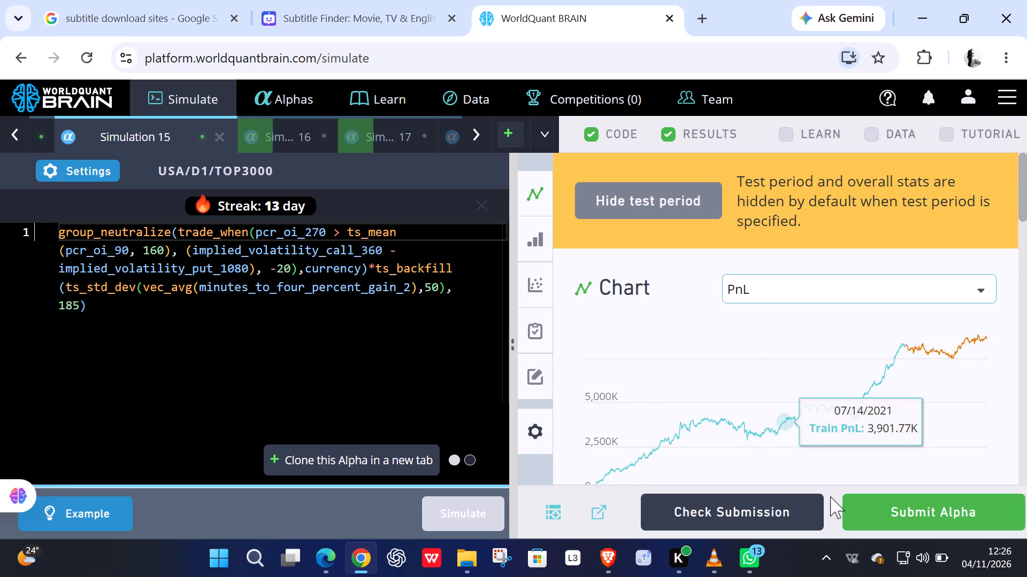
pyautogui.click(856, 511)
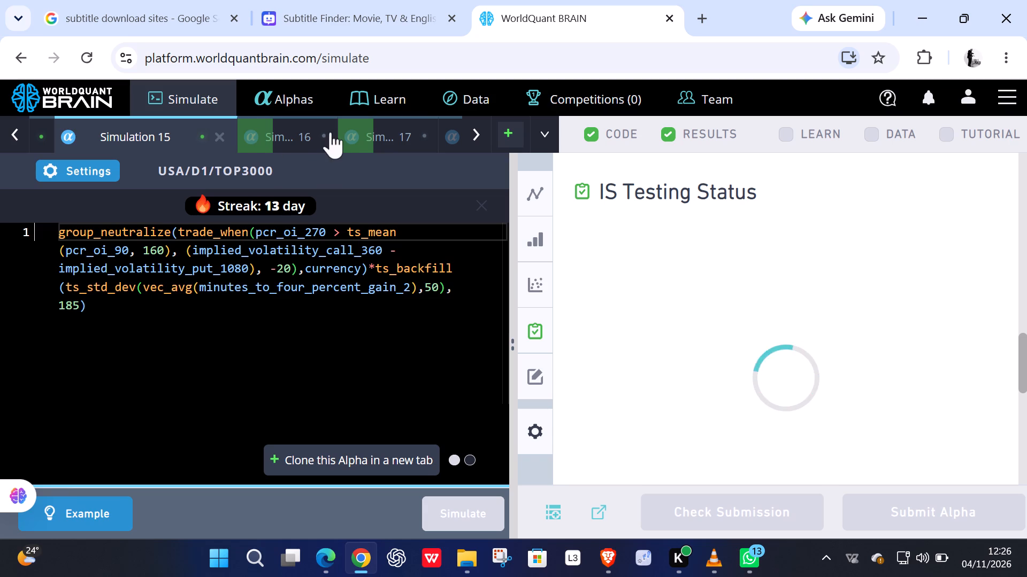
# Reveal the test period of Simulation 16 and try to submit that alpha.
pyautogui.click(280, 144)
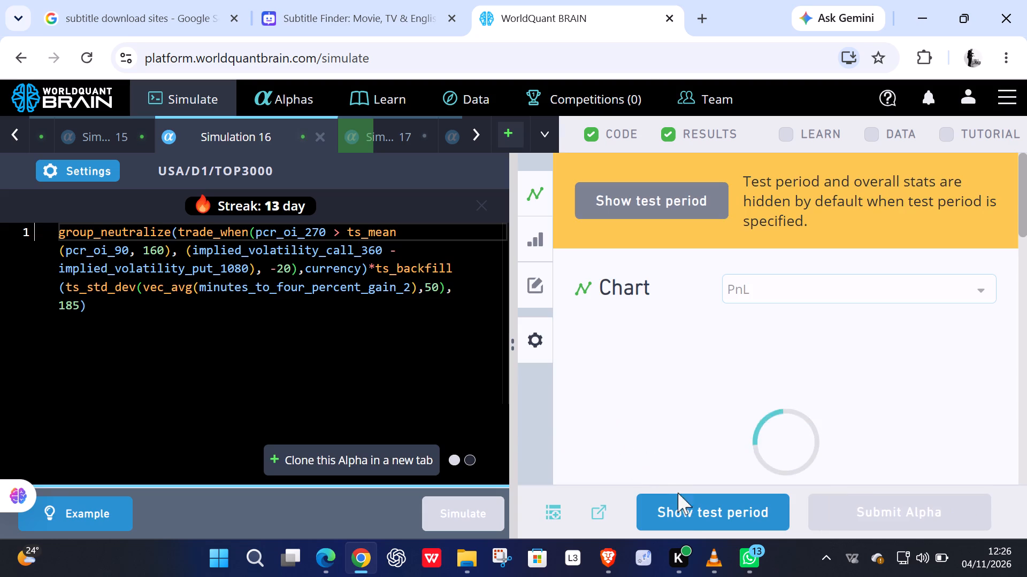
pyautogui.click(682, 508)
pyautogui.click(861, 495)
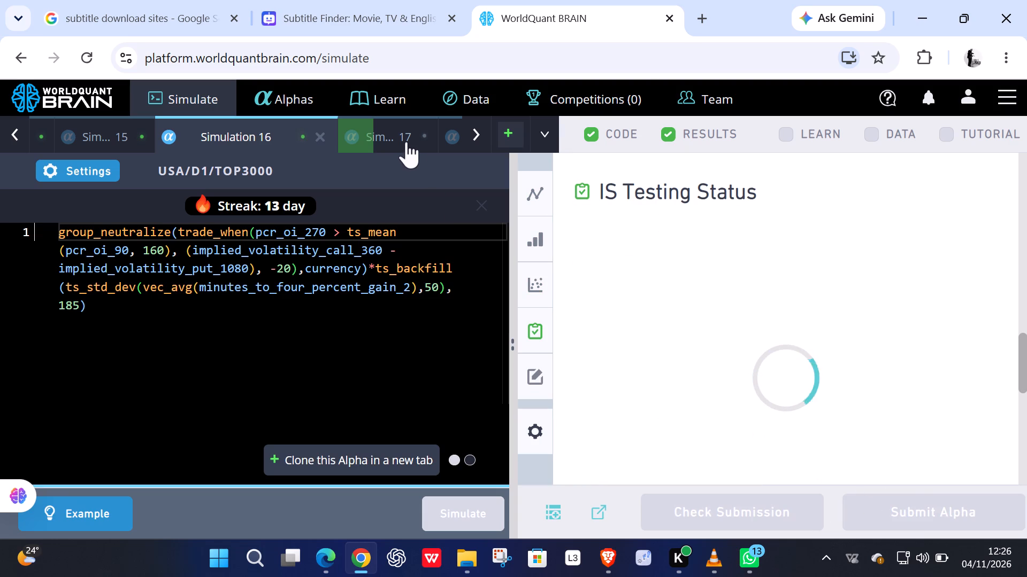
# Start the simulation of the pcr_oi_720 > ts_mean(pcr_oi_20, 160) alpha in Simulation 18 again.
pyautogui.click(407, 141)
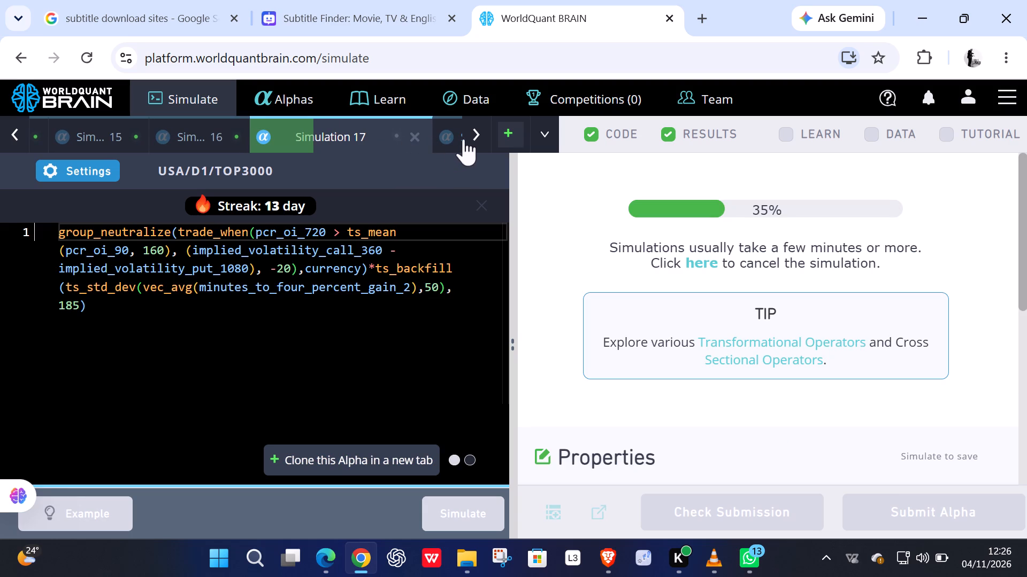
pyautogui.click(476, 139)
pyautogui.click(402, 139)
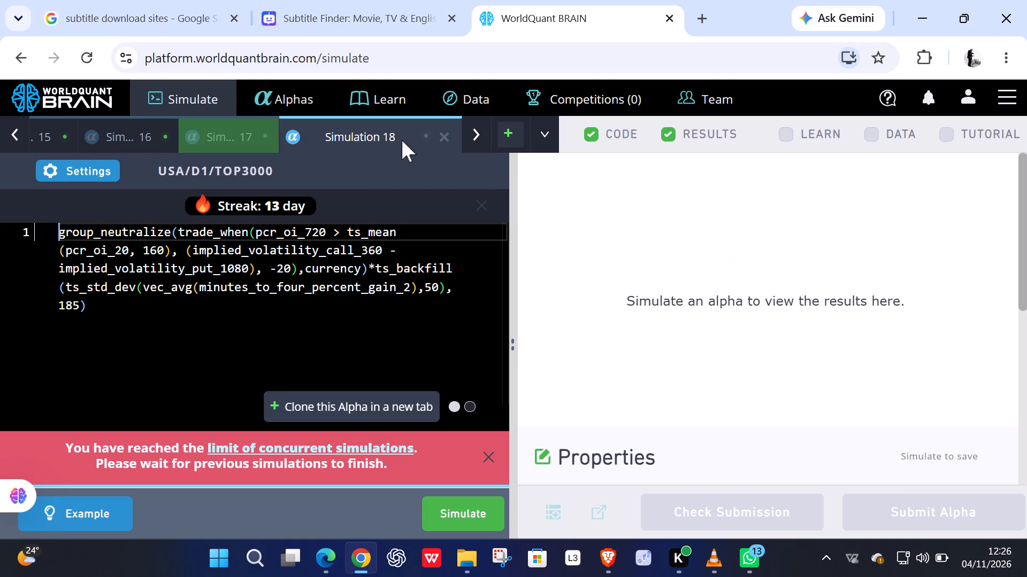
pyautogui.click(465, 510)
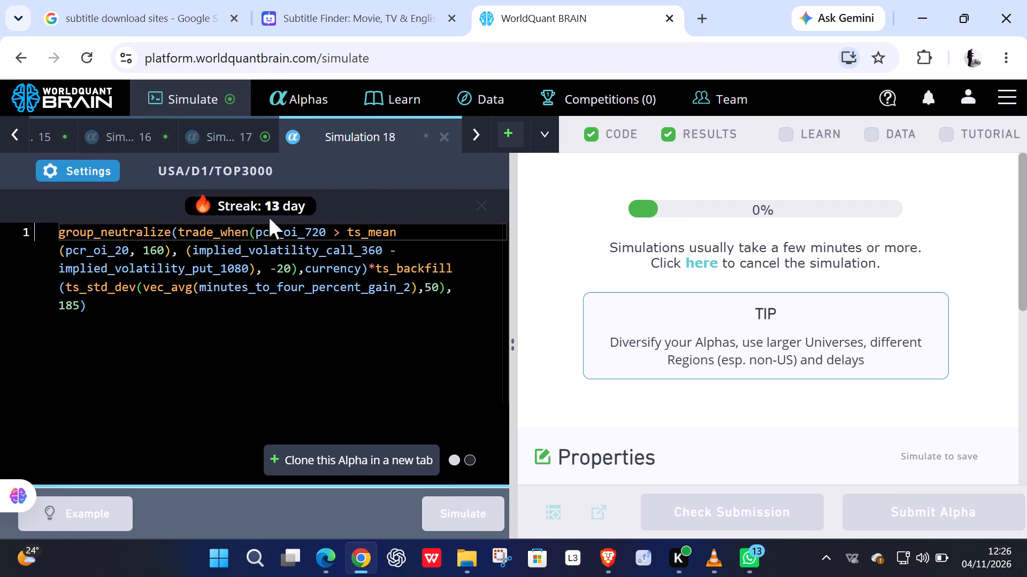
# Reveal the test period of Simulation 17 and examine its PnL chart, IS summary, correlation and IS testing status.
pyautogui.click(229, 145)
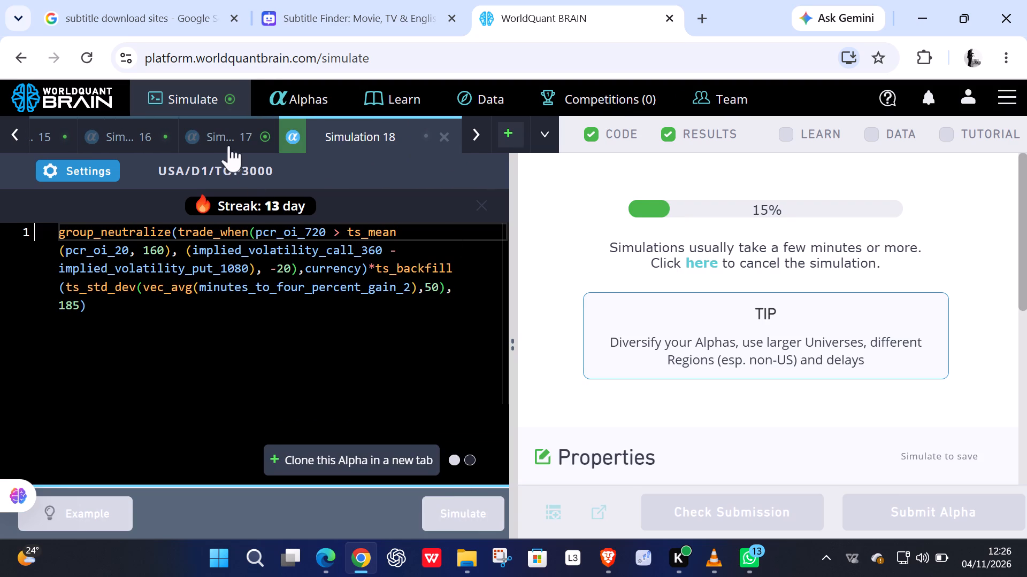
pyautogui.click(696, 501)
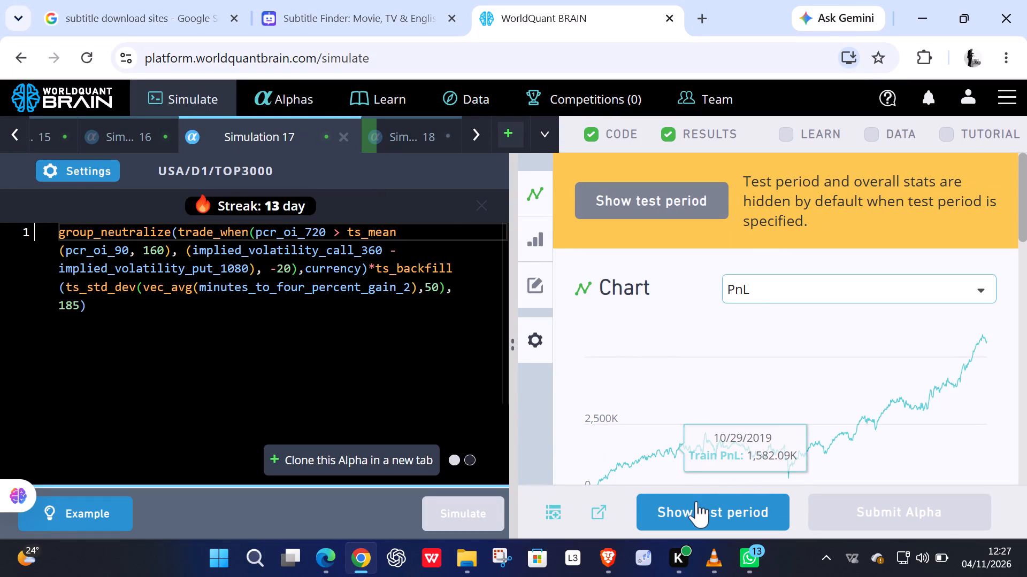
pyautogui.scroll(-3, 823, 420)
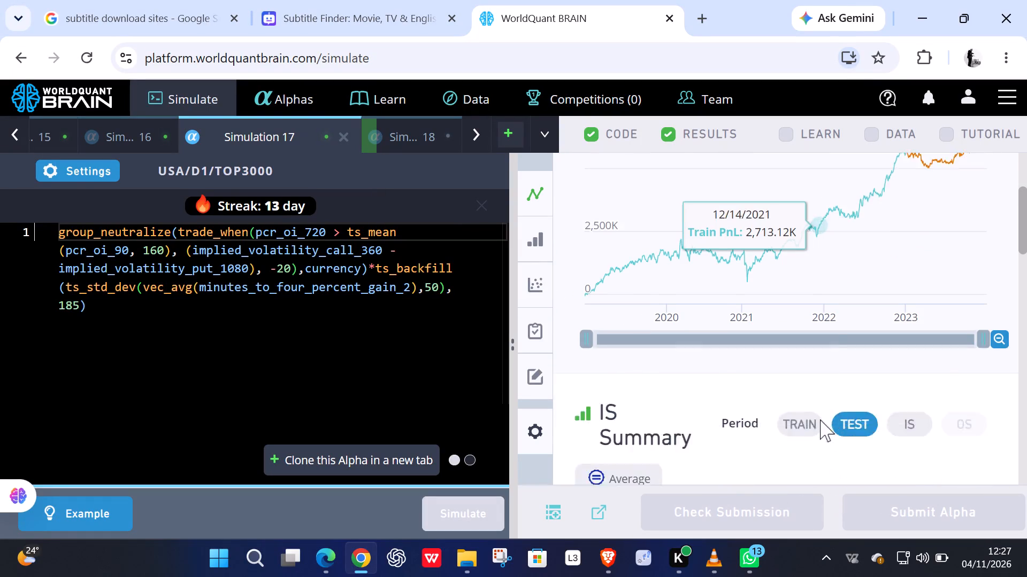
pyautogui.scroll(-10, 807, 411)
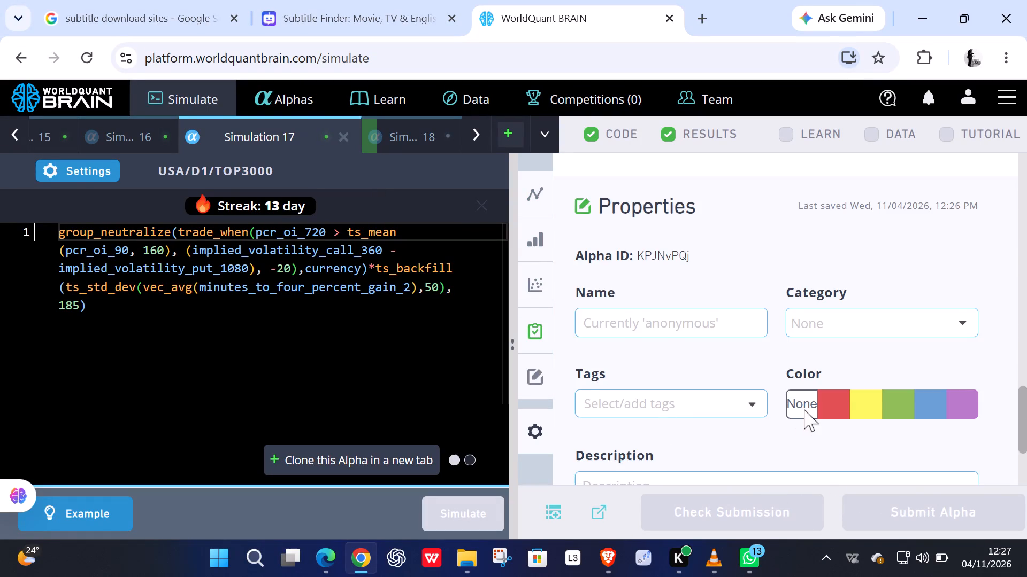
pyautogui.scroll(-11, 803, 409)
pyautogui.scroll(7, 799, 406)
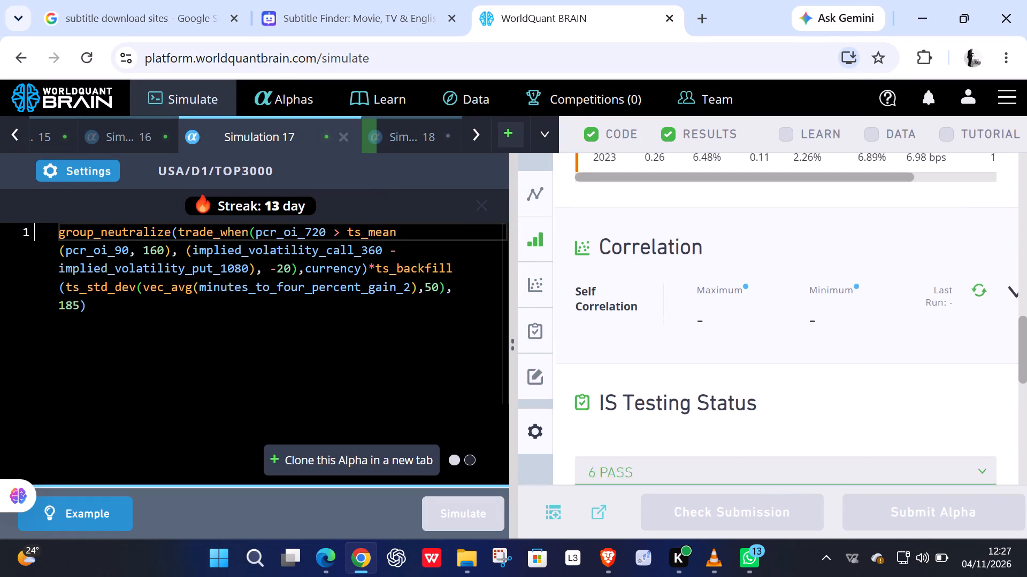
pyautogui.scroll(6, 799, 406)
pyautogui.scroll(-2, 783, 395)
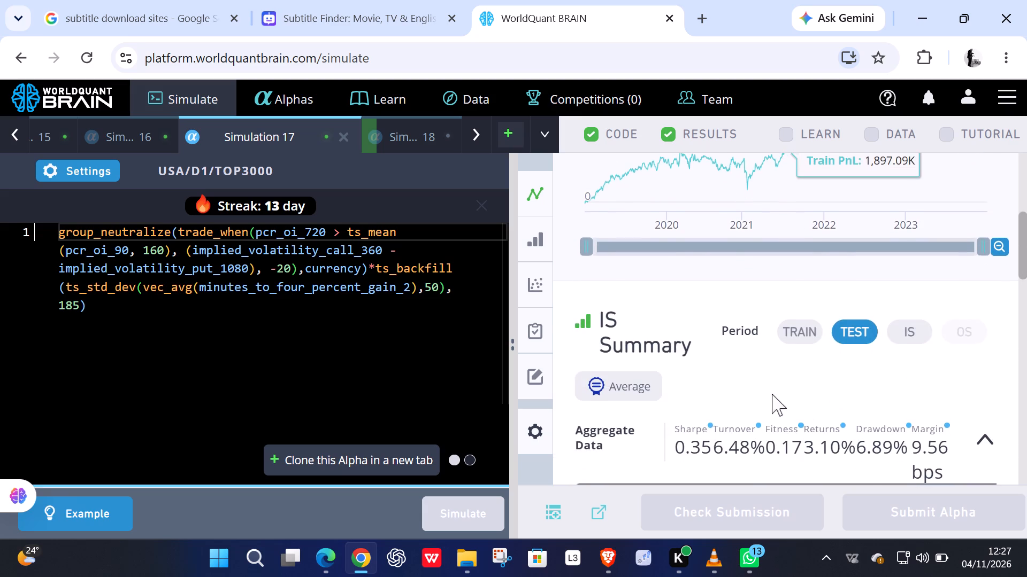
pyautogui.scroll(5, 754, 388)
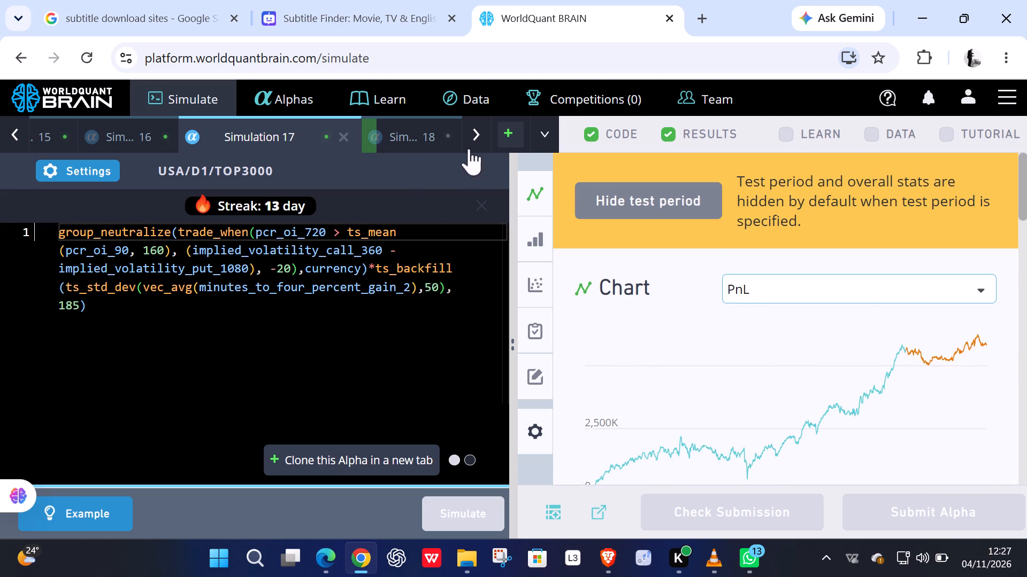
# Open a new blank simulation.
pyautogui.click(510, 141)
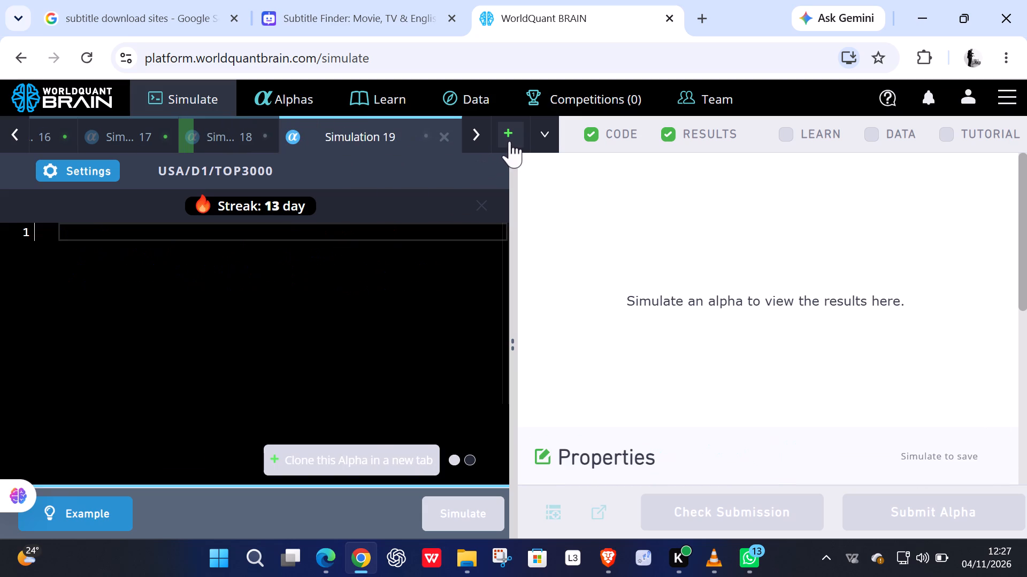
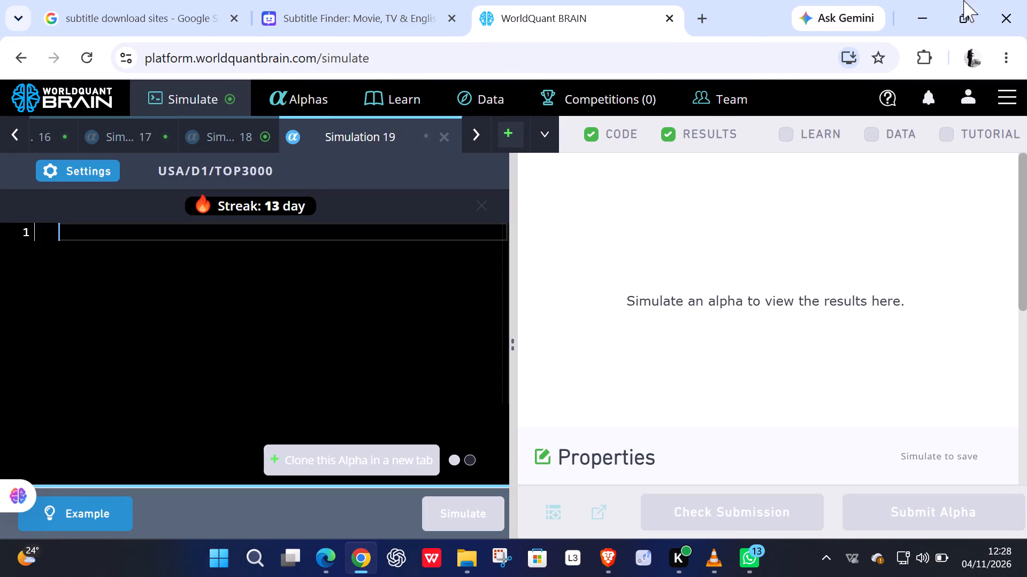
# Reveal the test period of Simulation 18 and examine its results from the PnL chart down to the alpha properties.
pyautogui.click(245, 143)
pyautogui.click(659, 511)
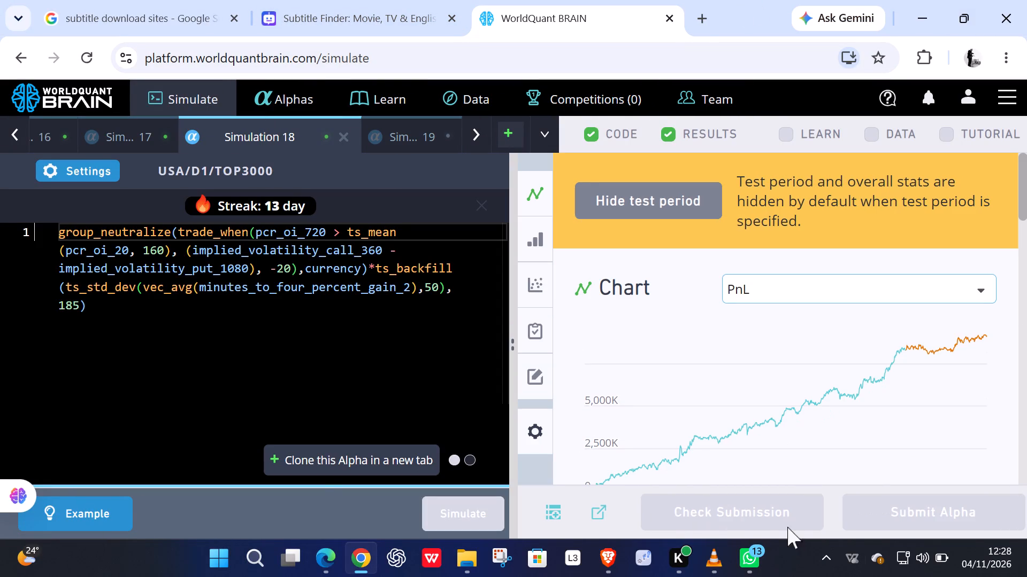
pyautogui.scroll(-18, 666, 290)
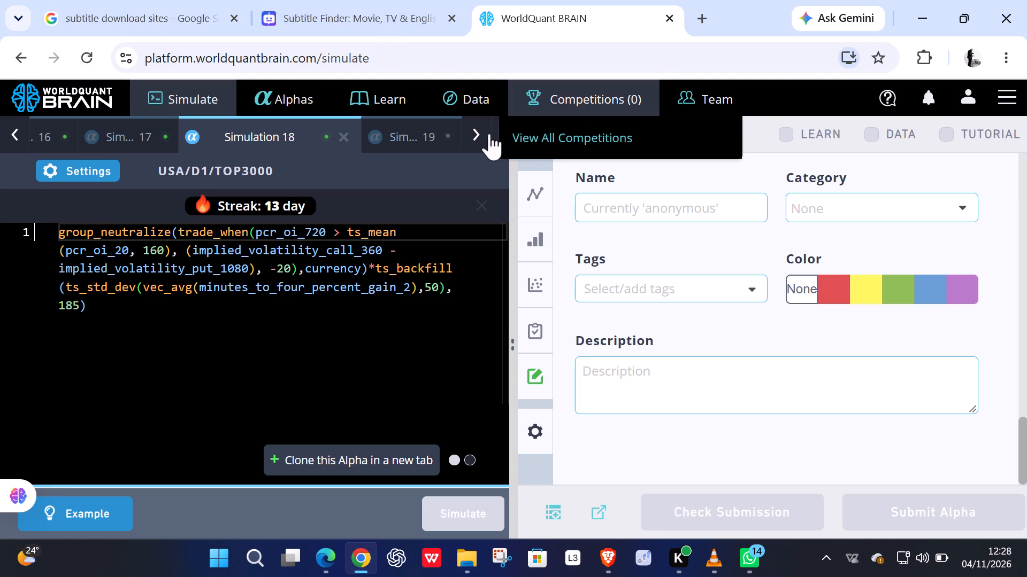
# Open another new blank simulation.
pyautogui.click(507, 134)
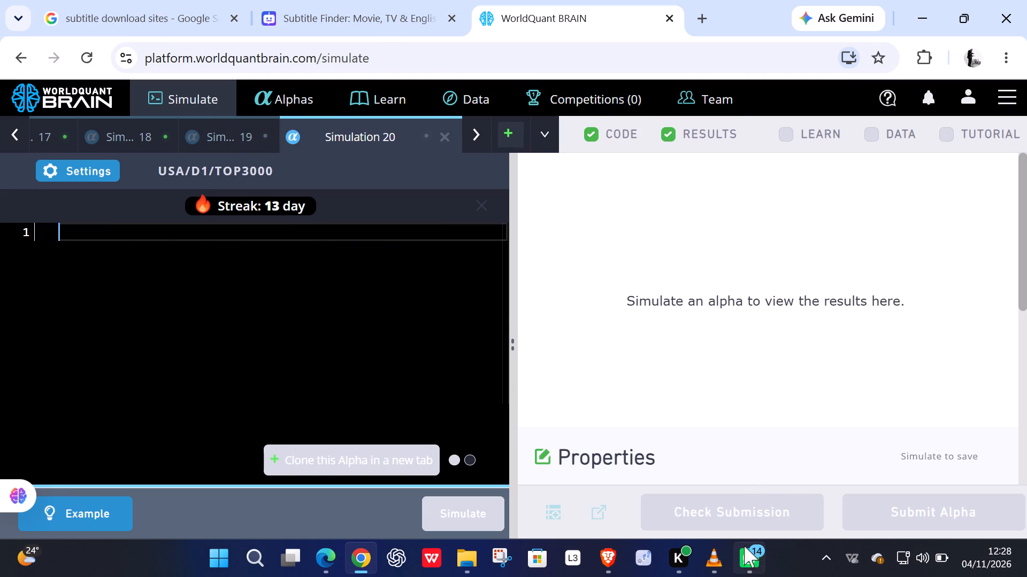
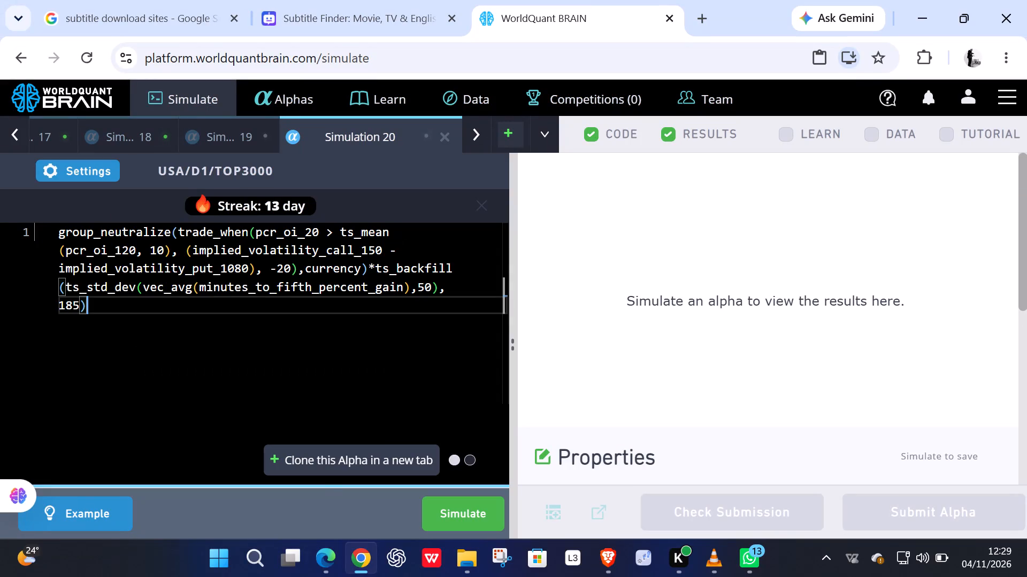
# Set the decay to 60 in the Simulation 20 settings.
pyautogui.click(99, 176)
pyautogui.click(338, 453)
pyautogui.scroll(7, 332, 449)
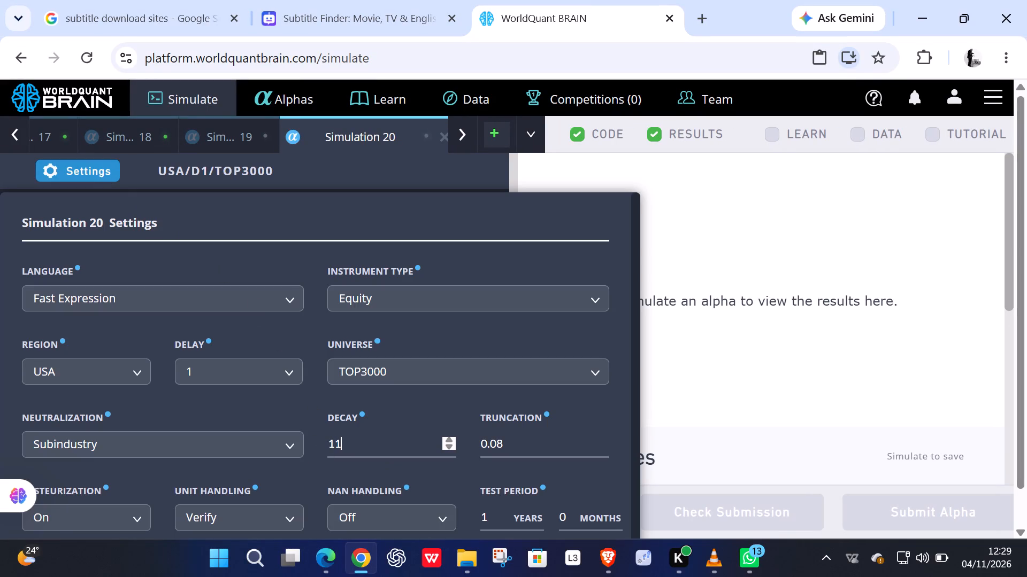
pyautogui.scroll(15, 362, 445)
pyautogui.scroll(16, 356, 439)
pyautogui.scroll(10, 349, 438)
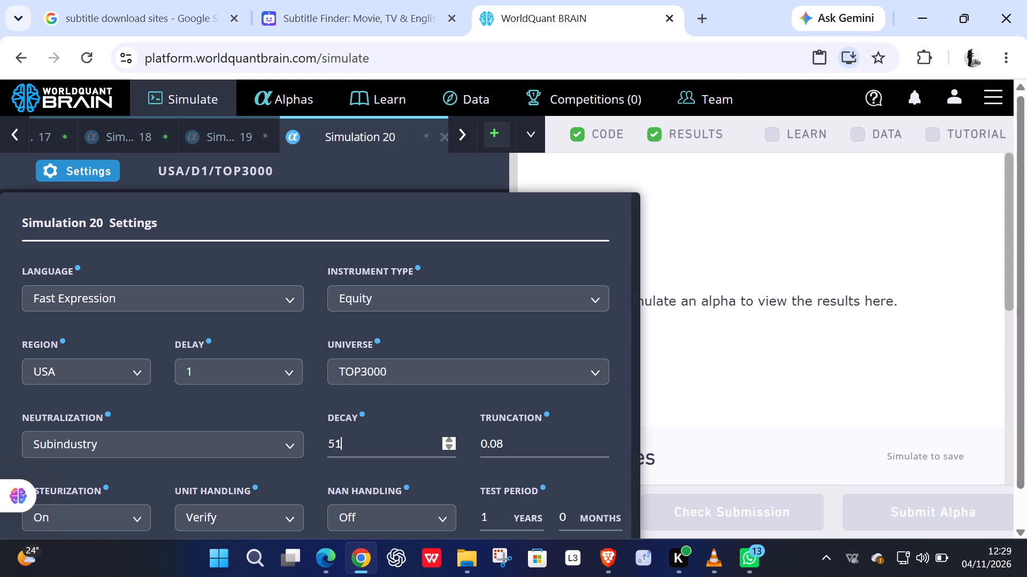
pyautogui.scroll(8, 347, 437)
# Open the neutralization choices in the Simulation 20 settings.
pyautogui.click(260, 440)
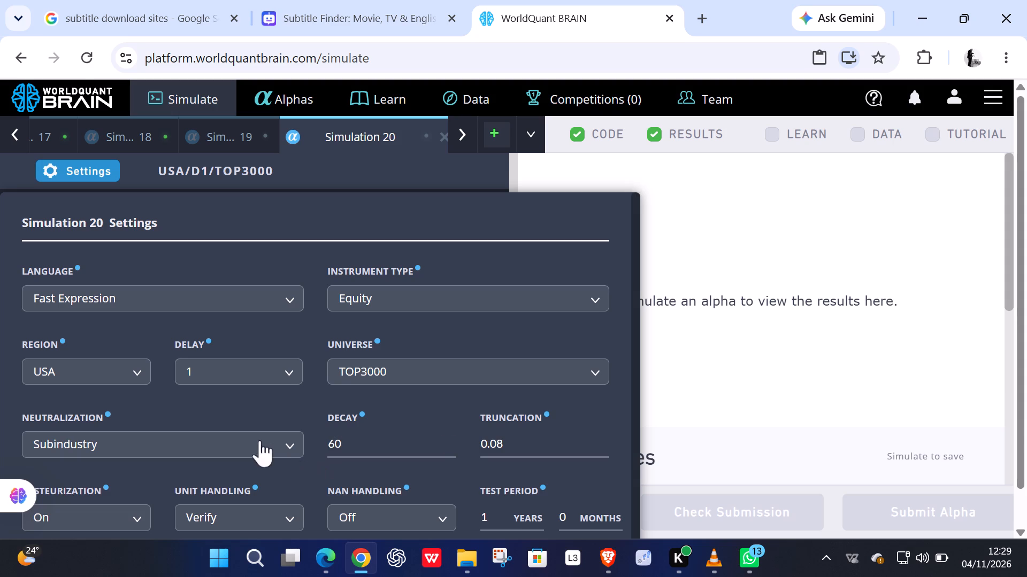
# Set Simulation 20's neutralization to Sector and start its simulation.
pyautogui.scroll(-3, 253, 450)
pyautogui.click(234, 410)
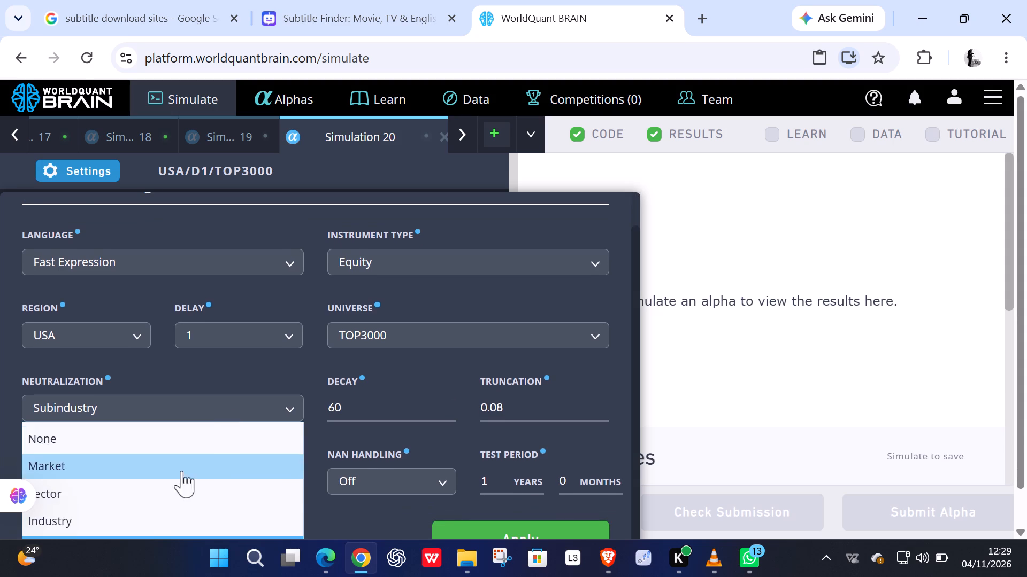
pyautogui.click(156, 501)
pyautogui.click(432, 524)
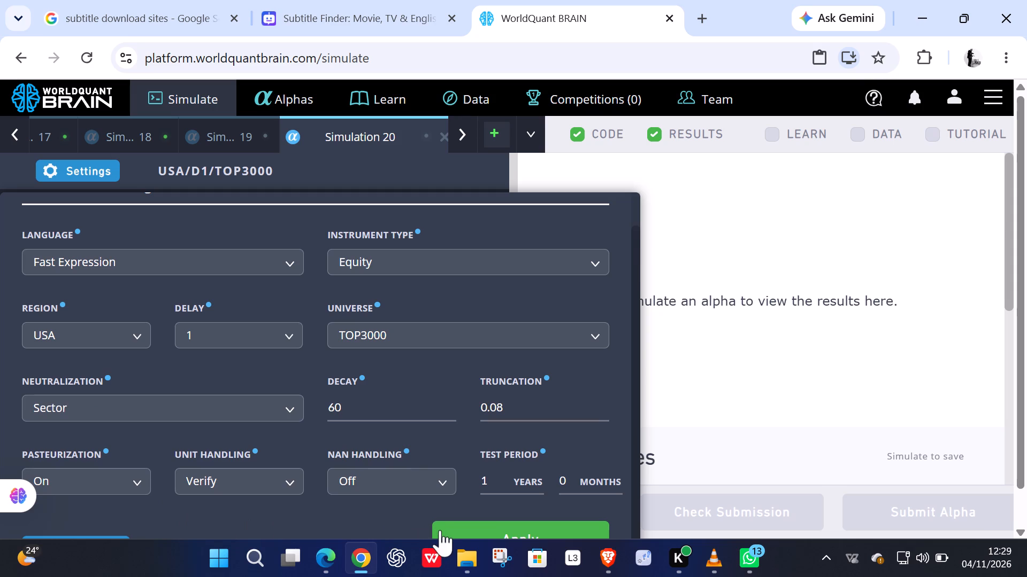
pyautogui.click(440, 530)
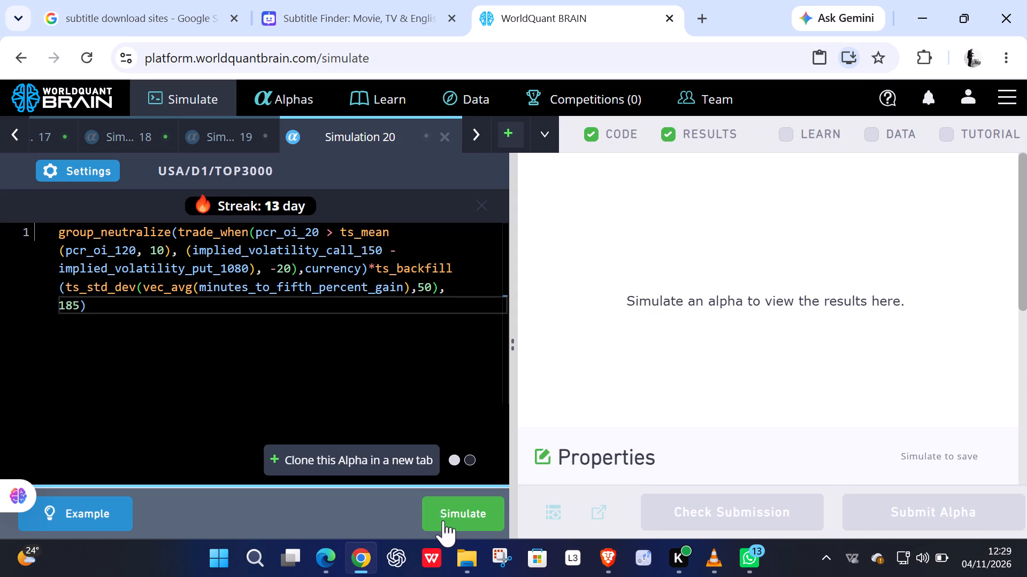
pyautogui.click(446, 518)
# Clone the Simulation 20 alpha and simulate the copy with the universe set to TOP2000.
pyautogui.click(374, 466)
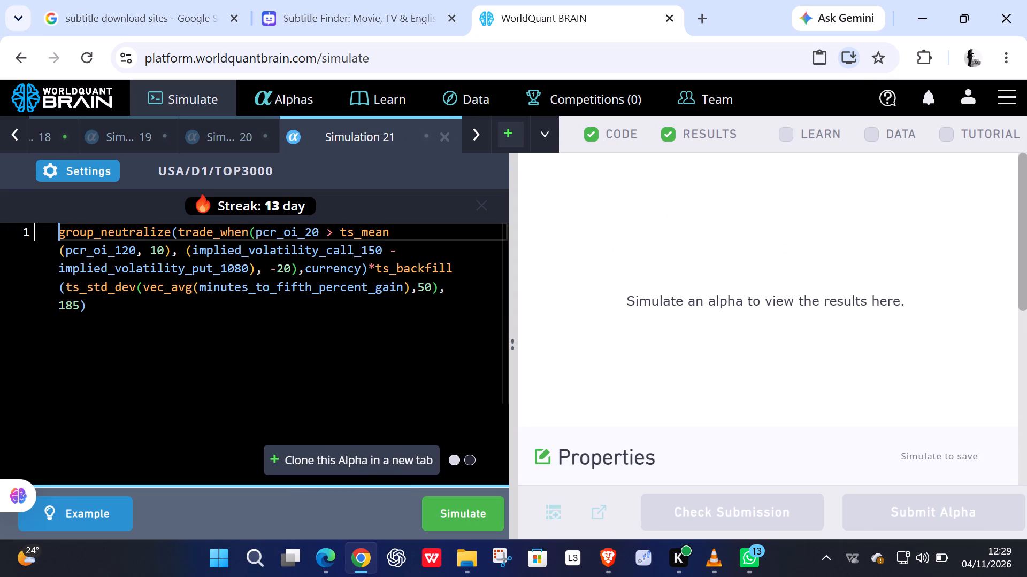
pyautogui.click(71, 171)
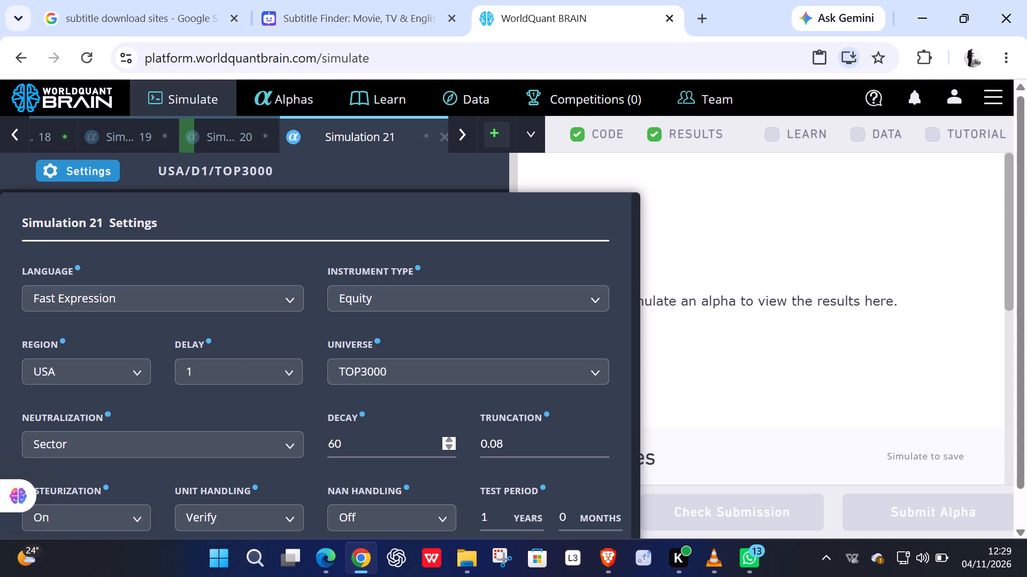
pyautogui.click(386, 377)
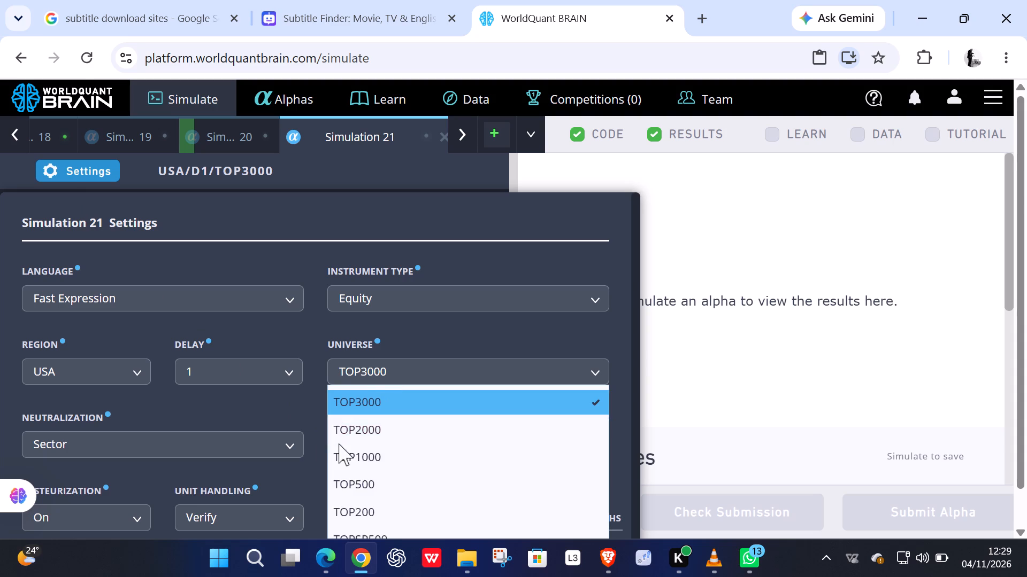
pyautogui.click(354, 432)
pyautogui.scroll(-7, 369, 447)
pyautogui.click(462, 529)
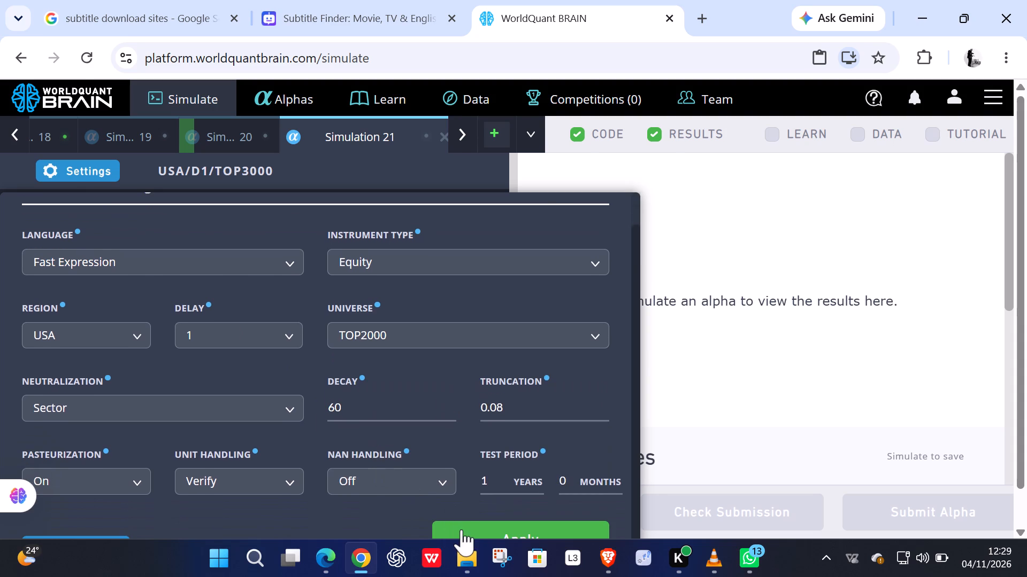
pyautogui.click(448, 514)
# Clone the TOP2000 alpha and simulate the copy with Market neutralization.
pyautogui.click(395, 466)
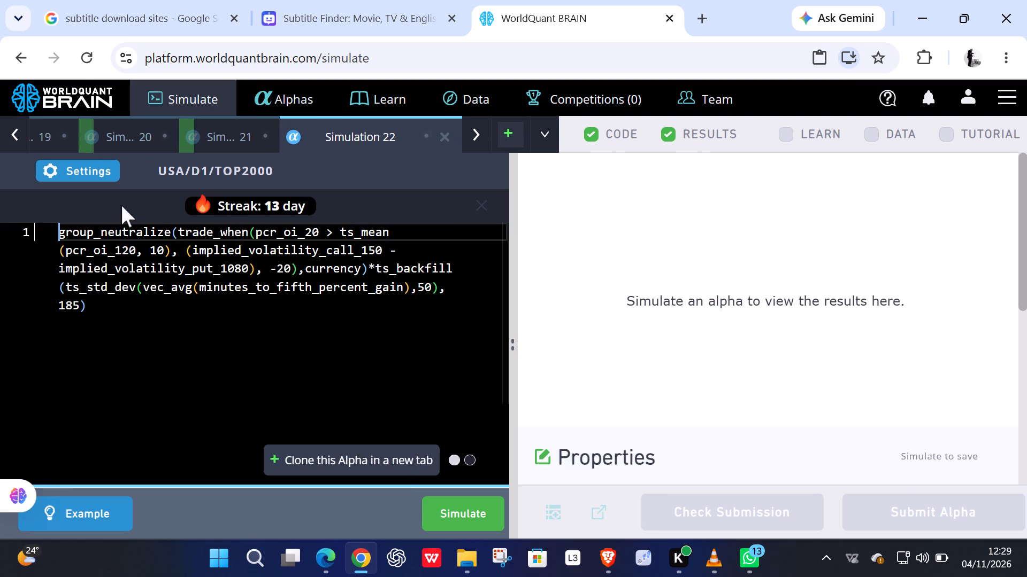
pyautogui.click(103, 178)
pyautogui.click(237, 444)
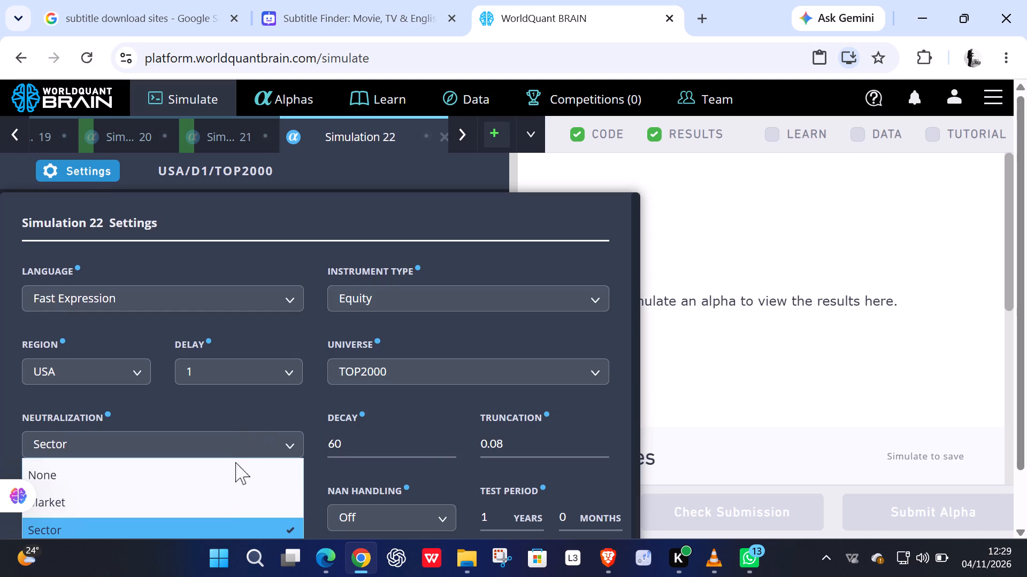
pyautogui.click(216, 500)
pyautogui.scroll(-8, 430, 489)
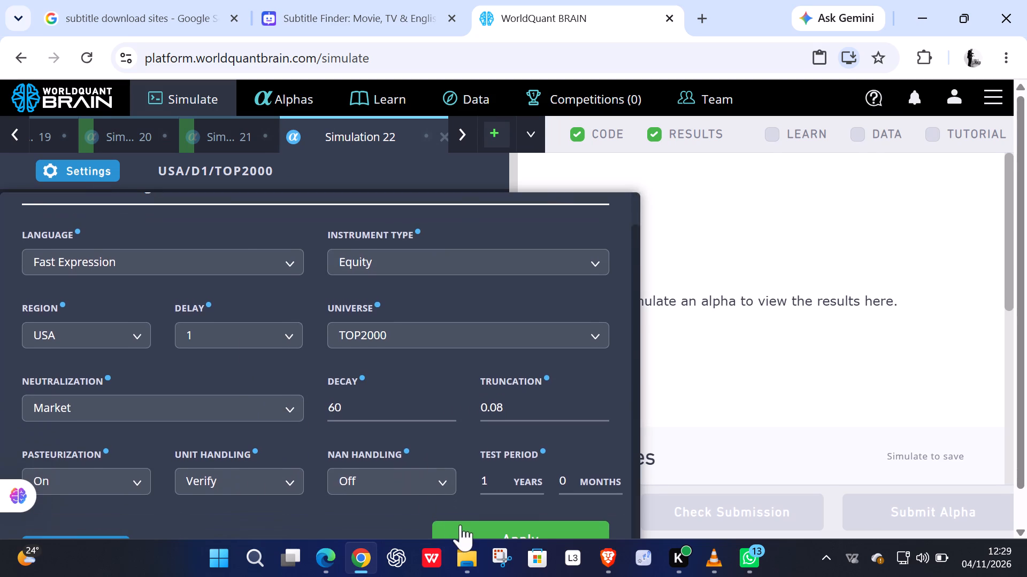
pyautogui.click(462, 527)
pyautogui.click(461, 513)
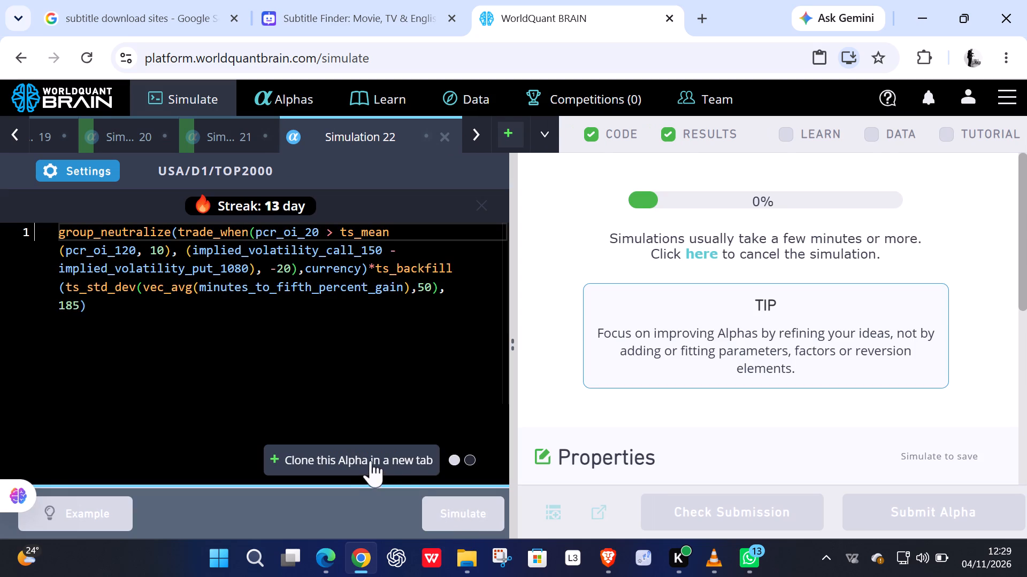
# Clone the TOP3000 alpha from Simulation 20 and set the copy's neutralization to Market.
pyautogui.click(117, 123)
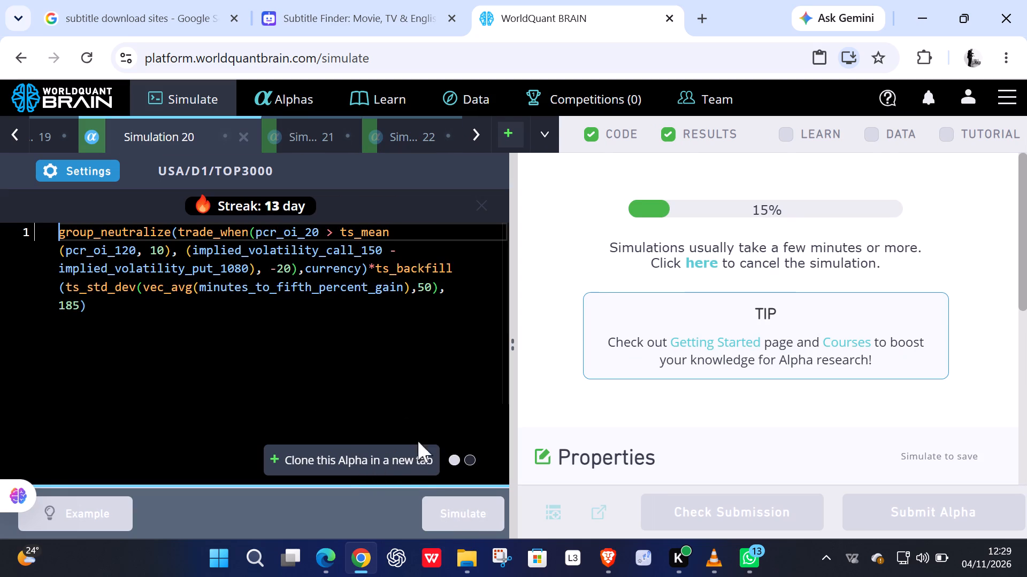
pyautogui.click(400, 465)
pyautogui.click(52, 169)
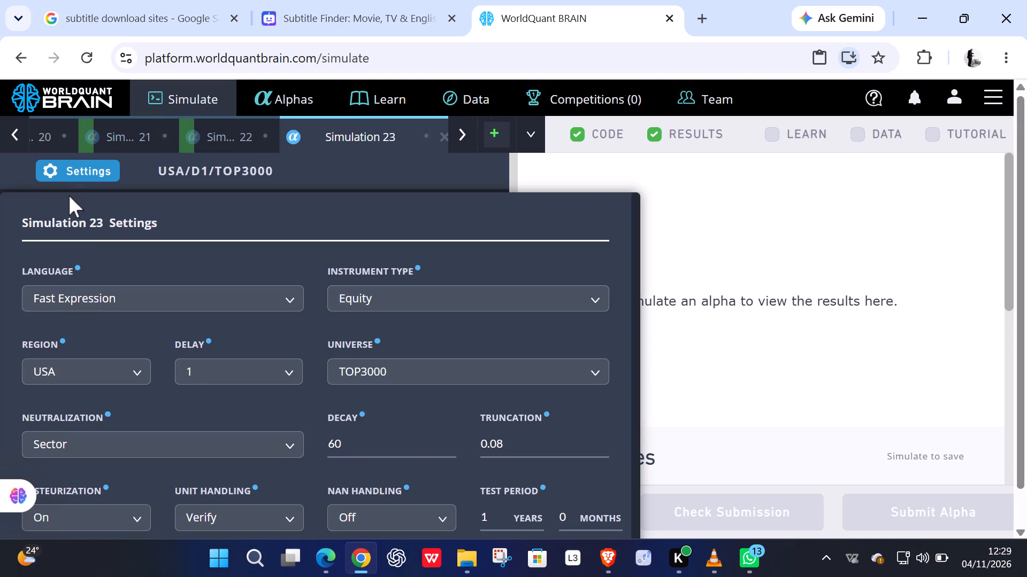
pyautogui.click(224, 448)
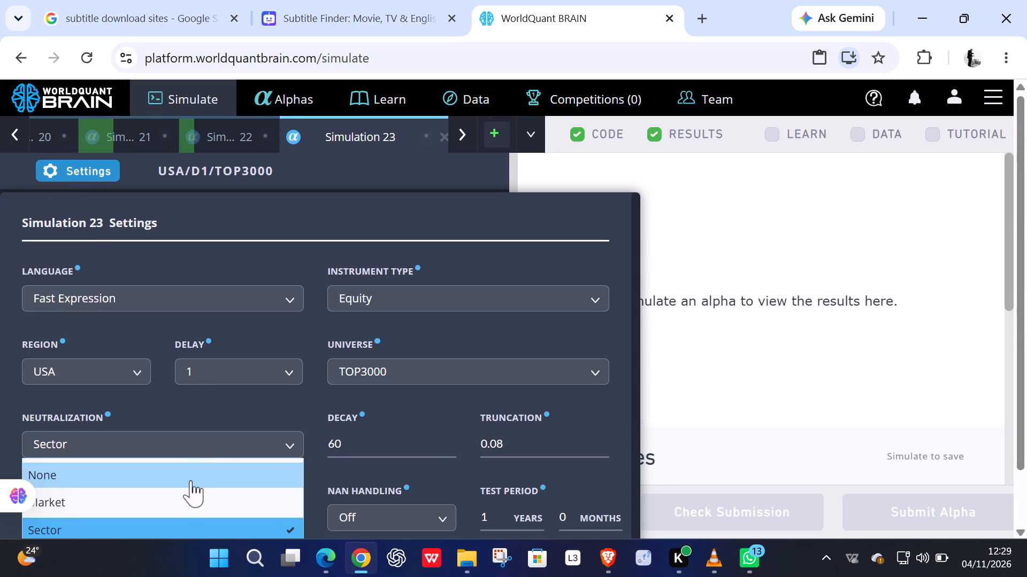
pyautogui.click(177, 497)
pyautogui.scroll(-7, 335, 514)
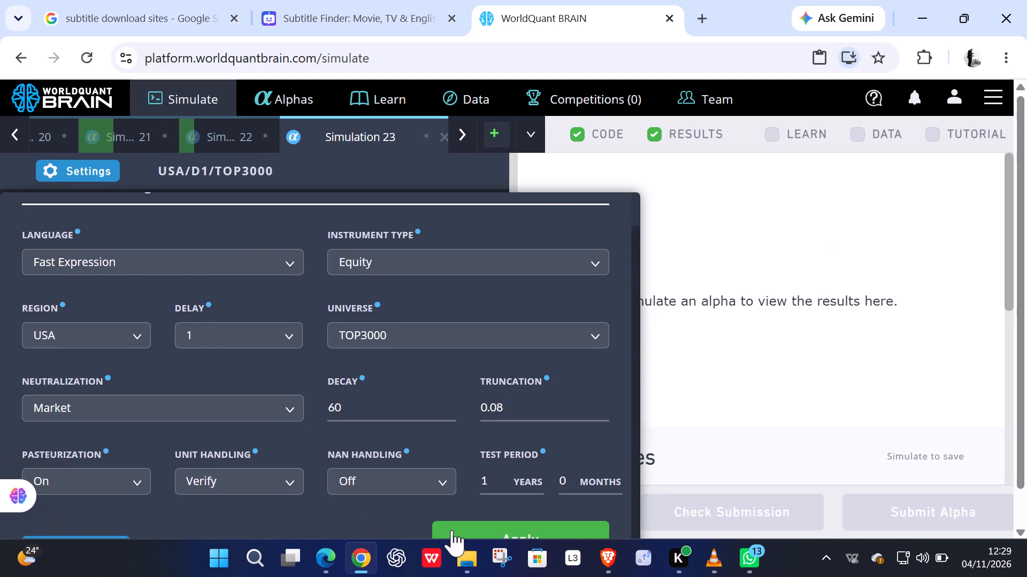
pyautogui.click(452, 530)
# Clone the TOP3000 Market alpha and set the copy's neutralization to Industry.
pyautogui.click(358, 464)
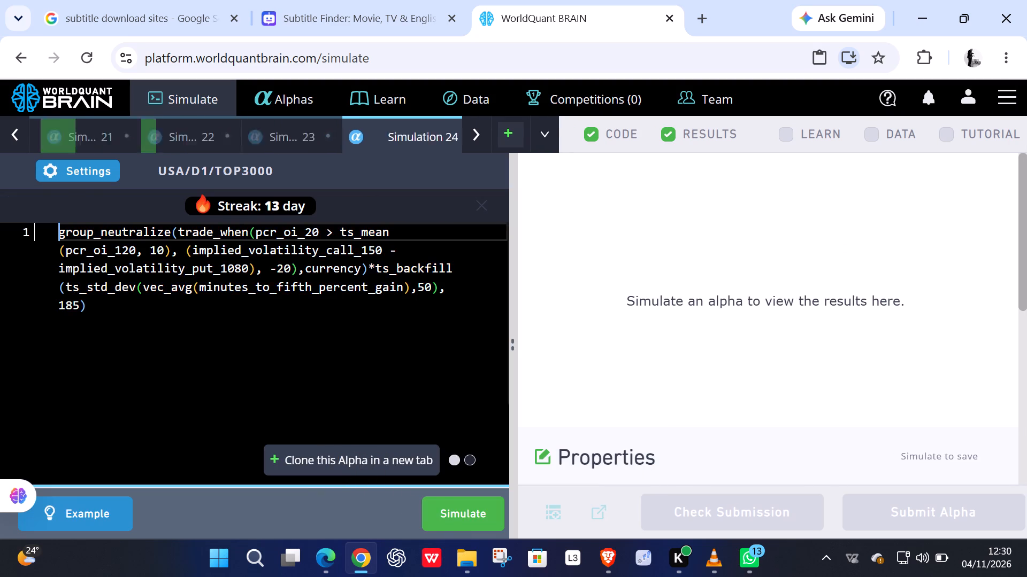
pyautogui.click(58, 165)
pyautogui.scroll(-7, 169, 381)
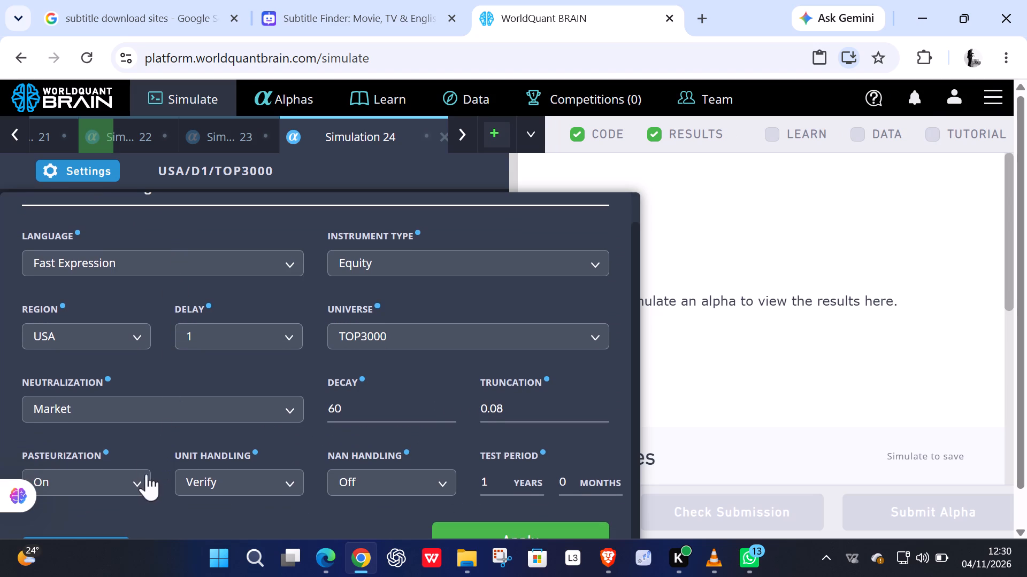
pyautogui.click(166, 408)
pyautogui.click(92, 513)
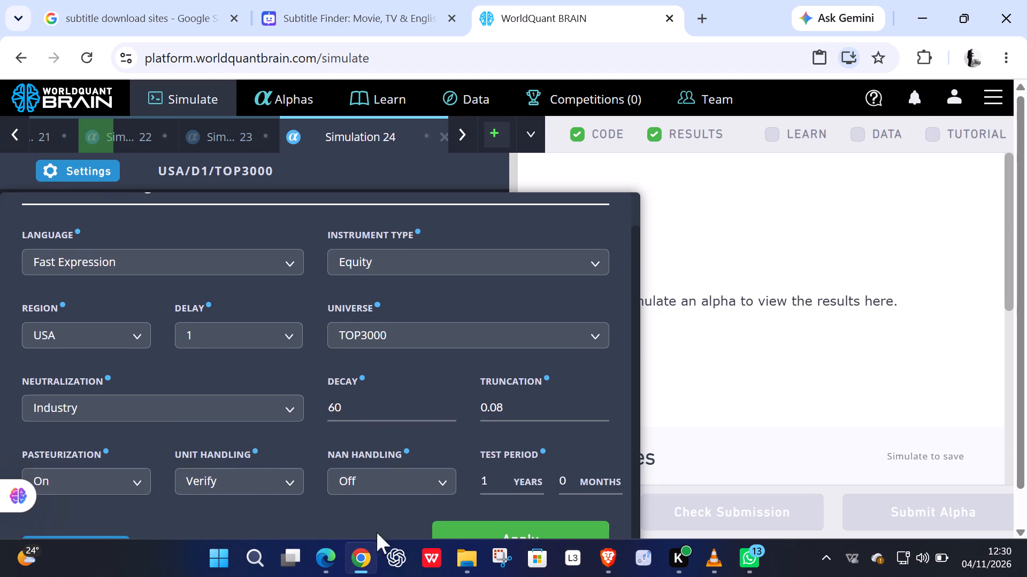
pyautogui.click(443, 525)
# Clone the TOP3000 Industry alpha and set the copy's neutralization to Subindustry.
pyautogui.click(414, 467)
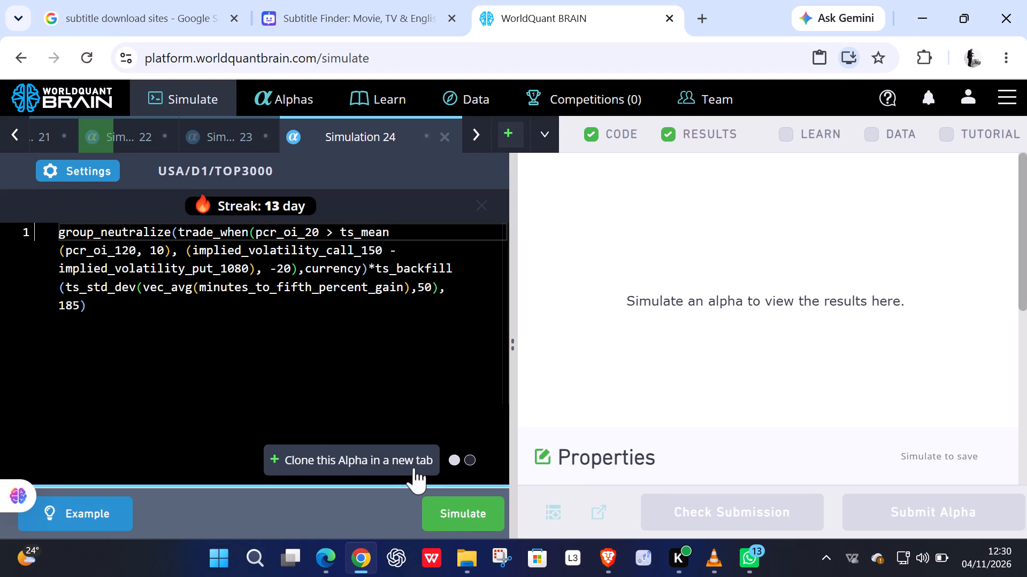
pyautogui.scroll(-1, 63, 174)
pyautogui.click(67, 170)
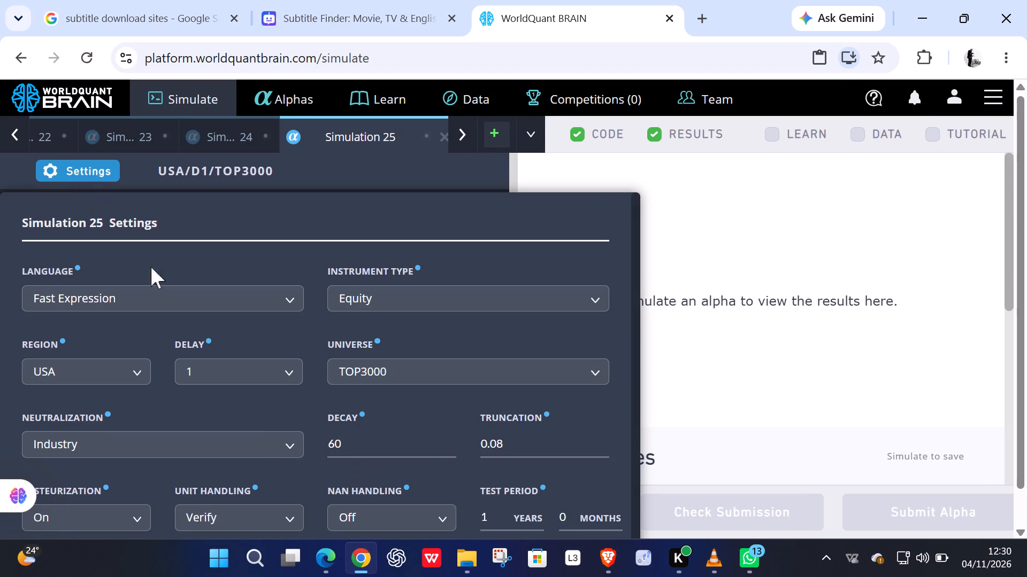
pyautogui.scroll(-8, 250, 413)
pyautogui.click(220, 411)
pyautogui.scroll(-6, 141, 514)
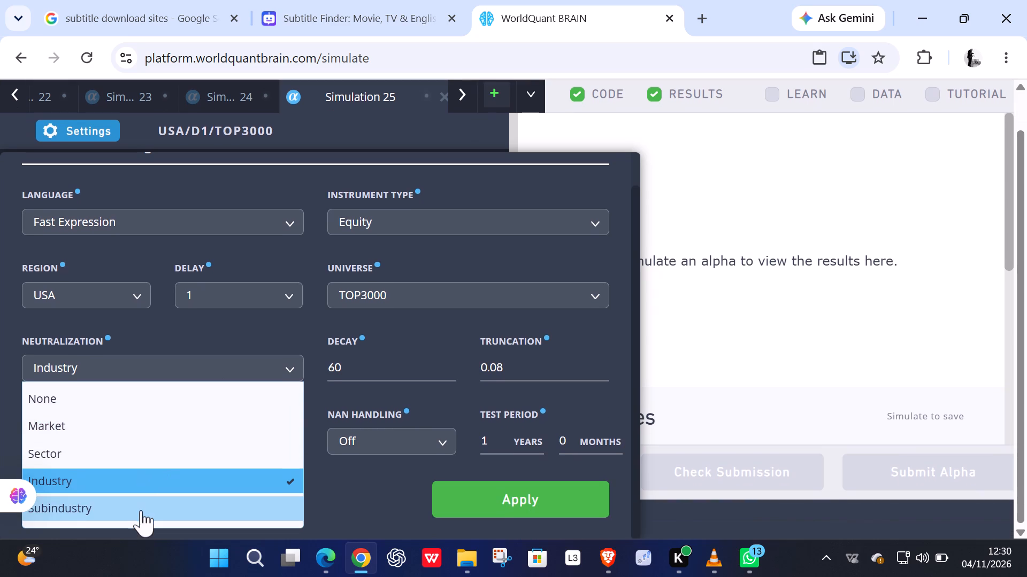
pyautogui.click(141, 510)
pyautogui.click(448, 502)
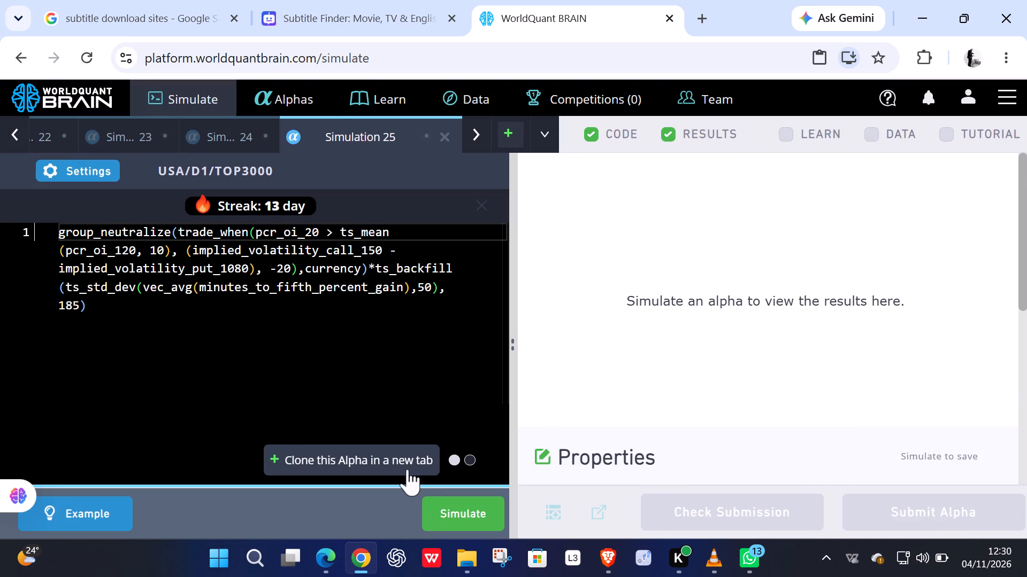
# Clone the TOP3000 Subindustry alpha and set the copy's decay to 130.
pyautogui.click(404, 462)
pyautogui.click(65, 169)
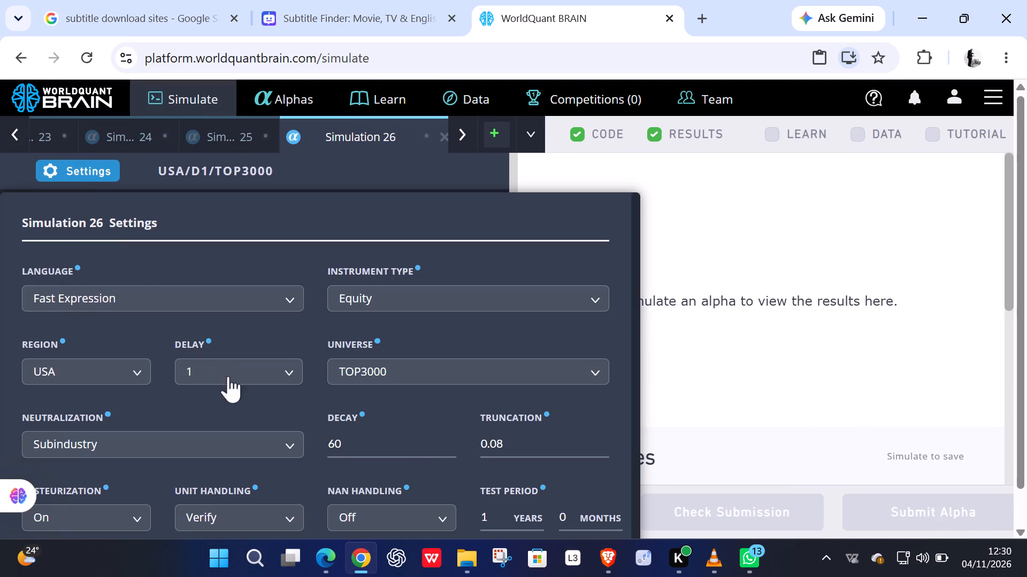
pyautogui.click(333, 448)
pyautogui.press('BackSpace')
pyautogui.write('132')
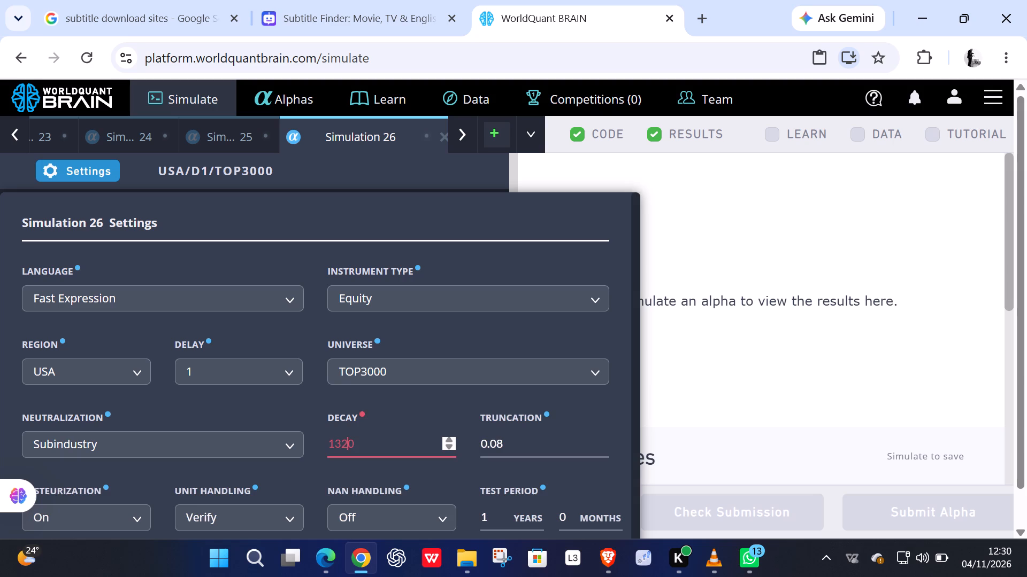
pyautogui.press('BackSpace')
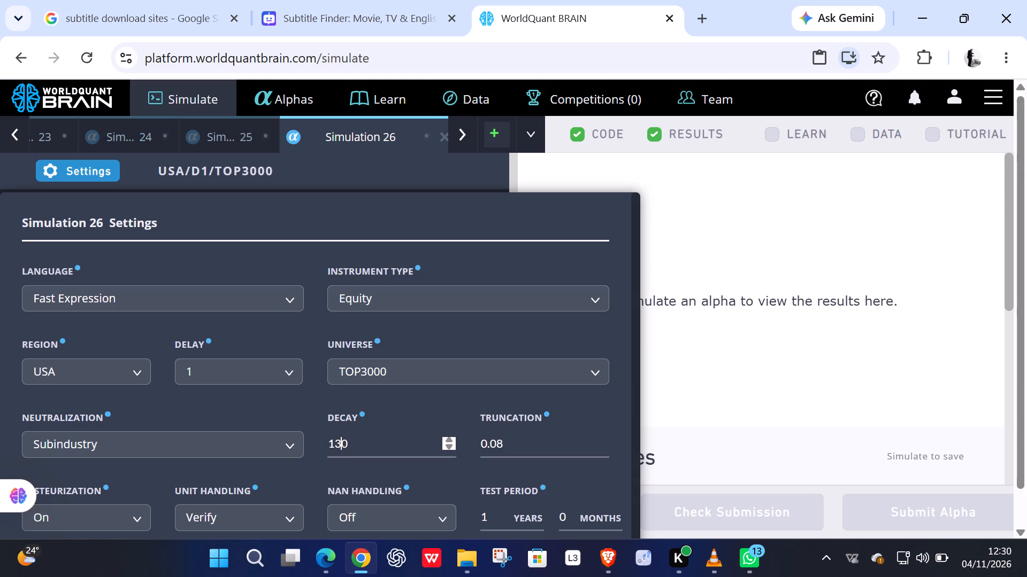
pyautogui.scroll(-5, 339, 482)
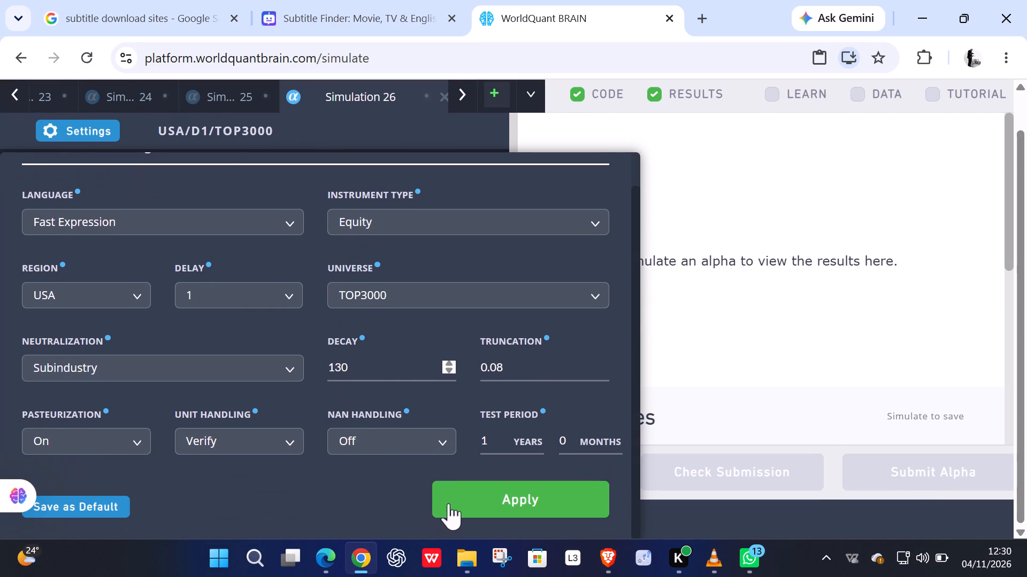
pyautogui.click(449, 503)
# Clone the decay-130 Subindustry alpha and set the copy's neutralization to Sector.
pyautogui.click(379, 452)
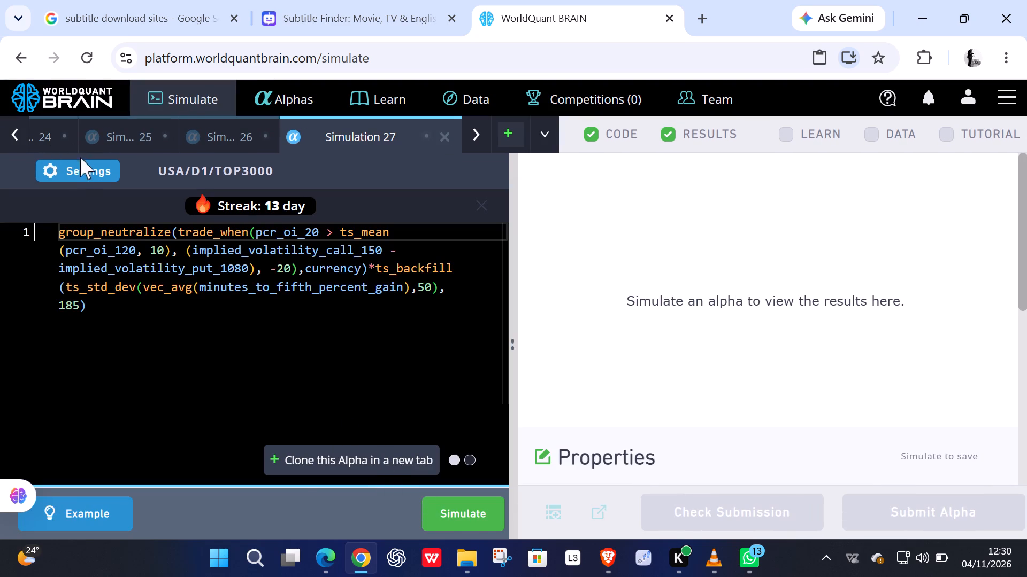
pyautogui.click(83, 165)
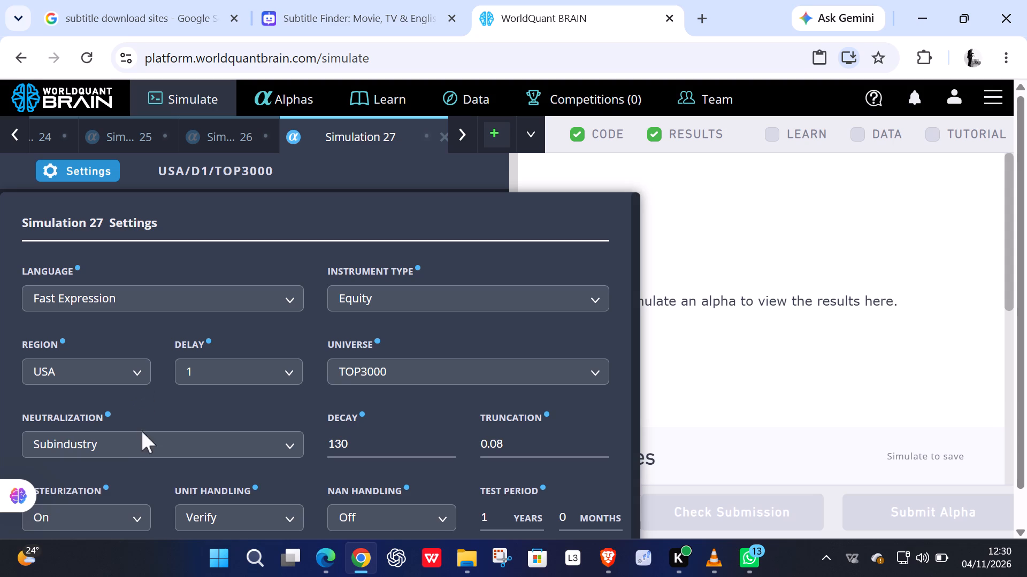
pyautogui.click(141, 436)
pyautogui.click(96, 532)
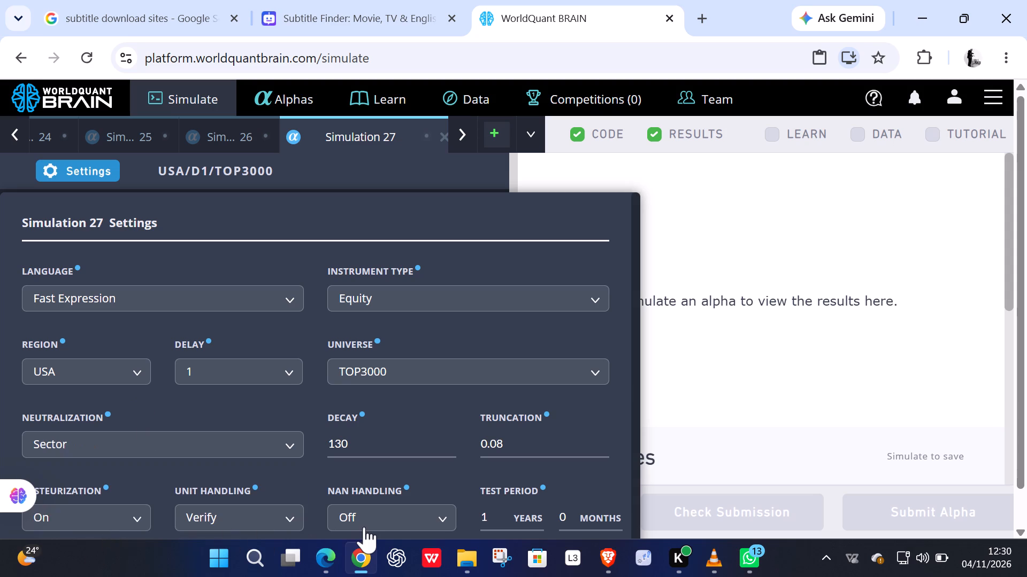
pyautogui.scroll(-6, 450, 498)
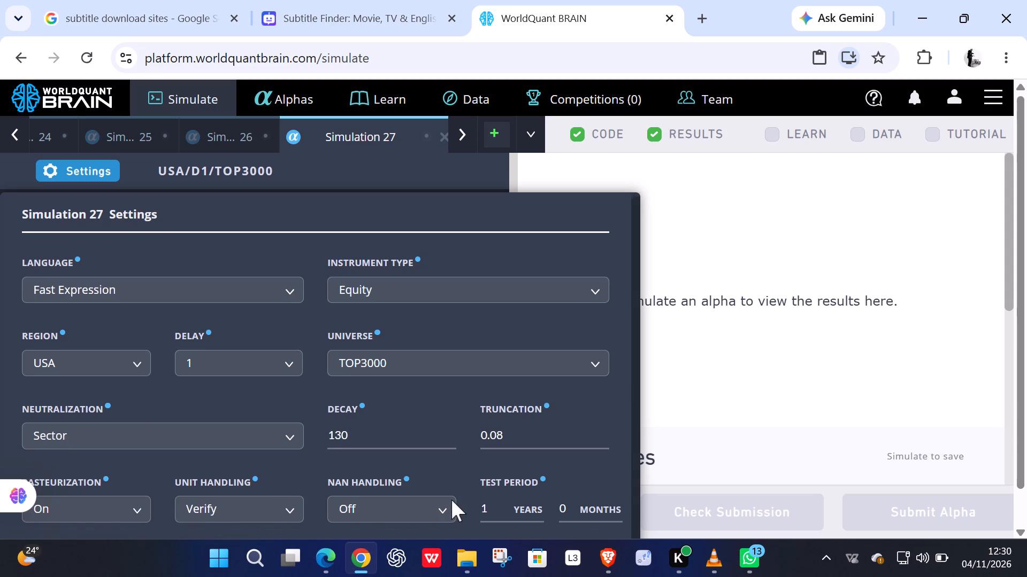
pyautogui.scroll(-2, 451, 500)
pyautogui.click(494, 529)
# Clone the decay-130 Sector alpha and set the copy's neutralization to Industry.
pyautogui.click(406, 461)
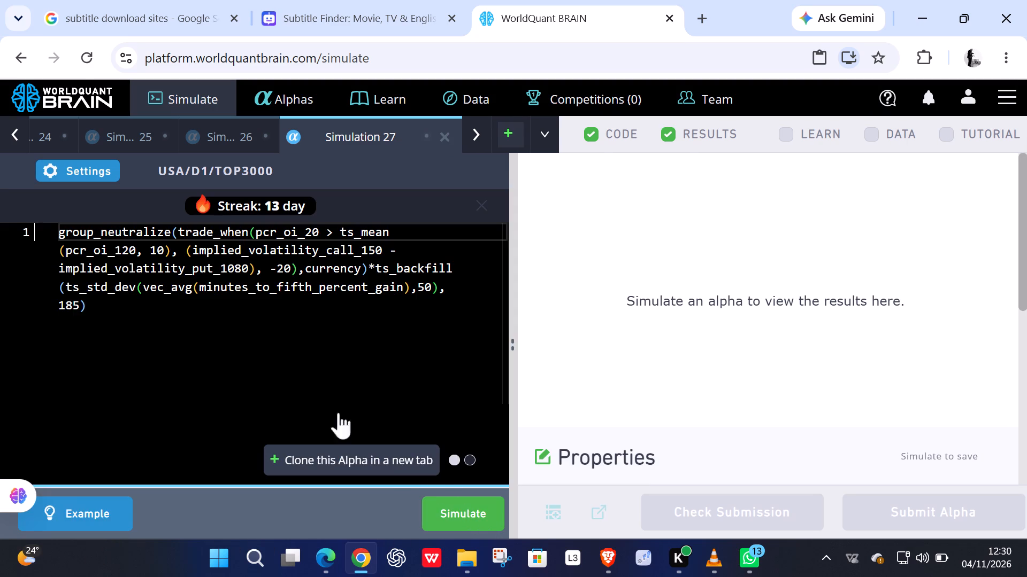
pyautogui.click(88, 170)
pyautogui.scroll(-4, 128, 388)
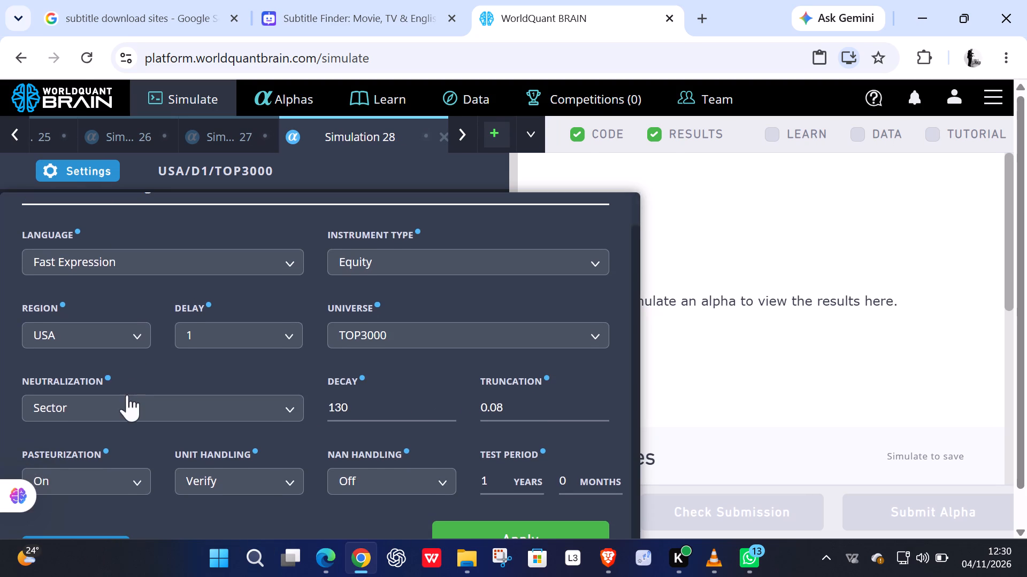
pyautogui.click(127, 402)
pyautogui.scroll(-3, 116, 515)
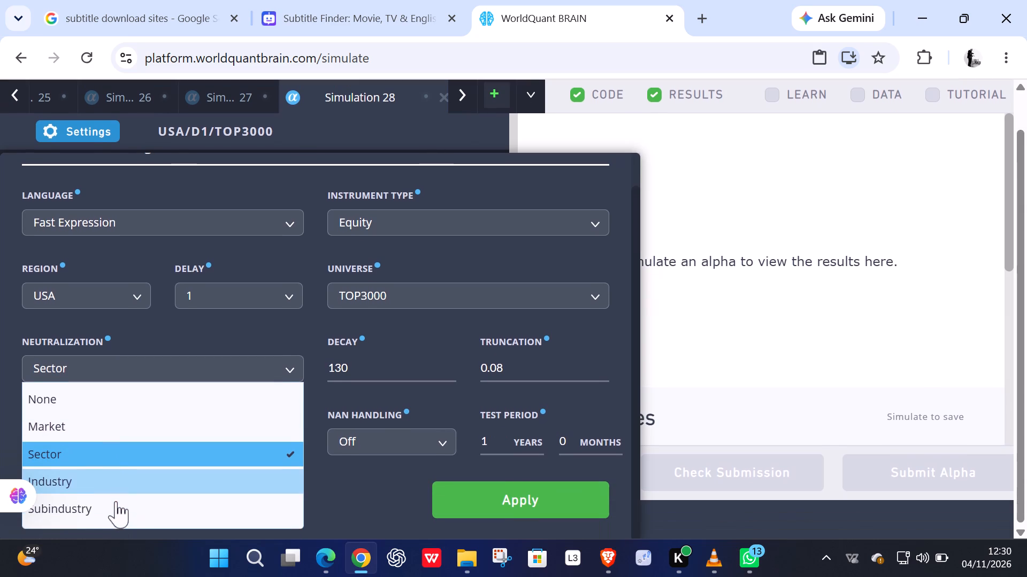
pyautogui.click(113, 488)
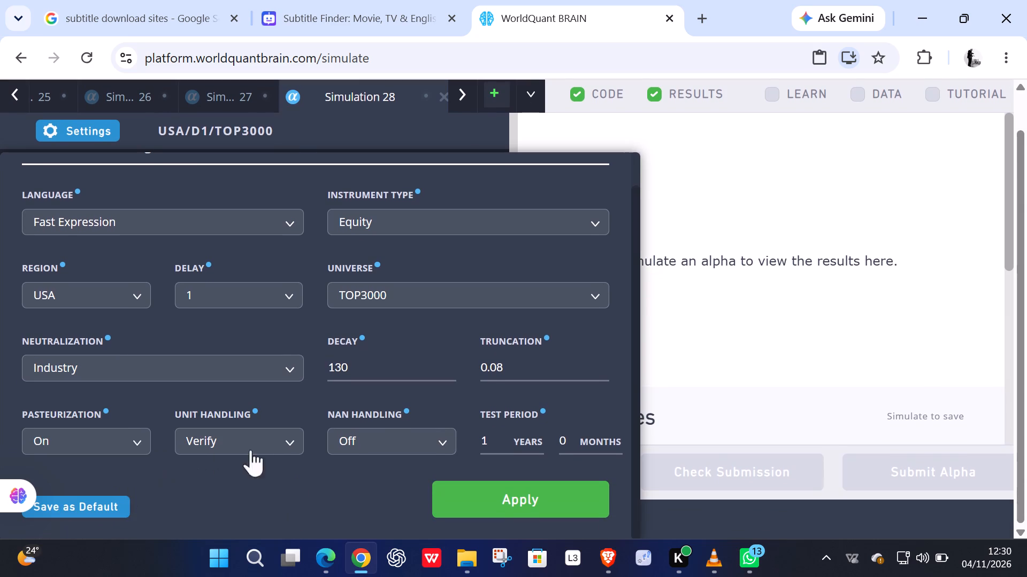
pyautogui.click(462, 496)
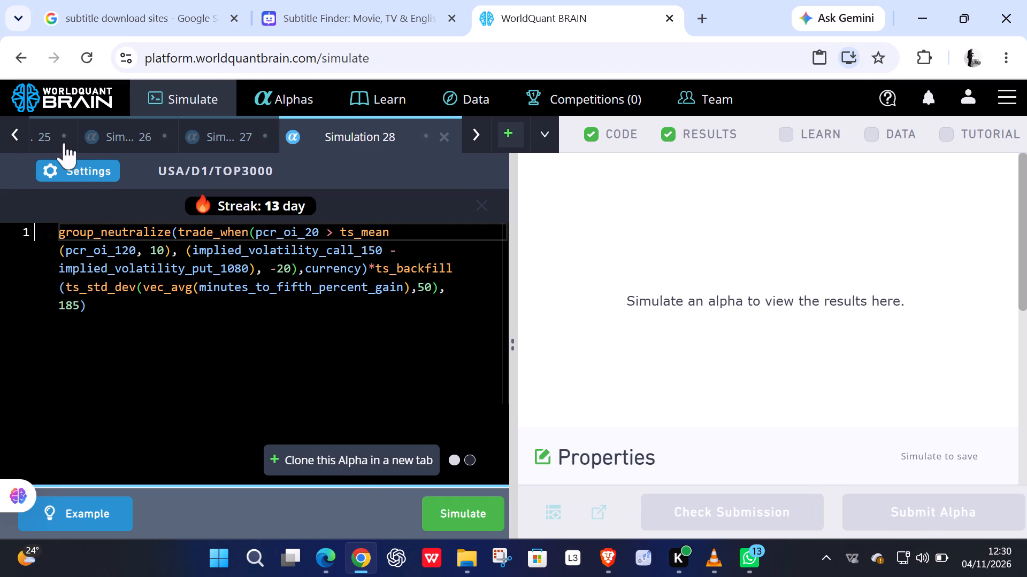
# Go back to the finished Simulation 20 and examine its PnL chart, yearly statistics, correlation and properties.
pyautogui.click(52, 137)
pyautogui.click(52, 137)
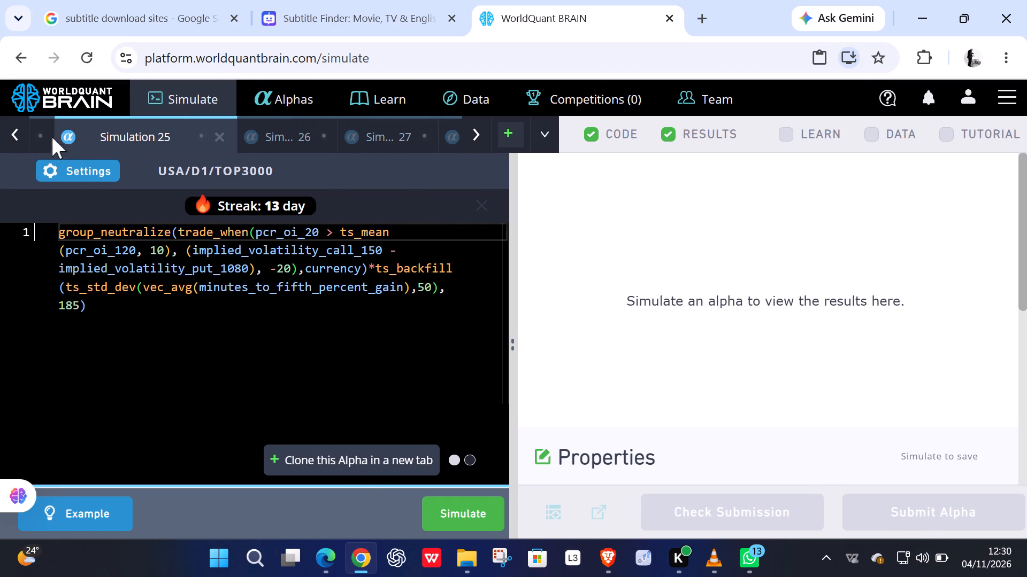
pyautogui.click(52, 137)
pyautogui.click(40, 134)
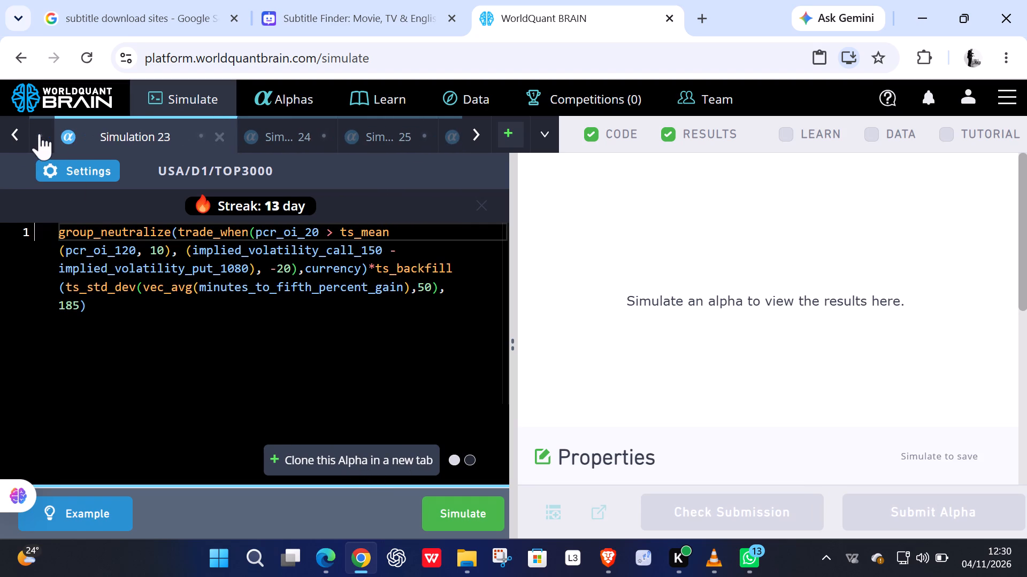
pyautogui.click(40, 134)
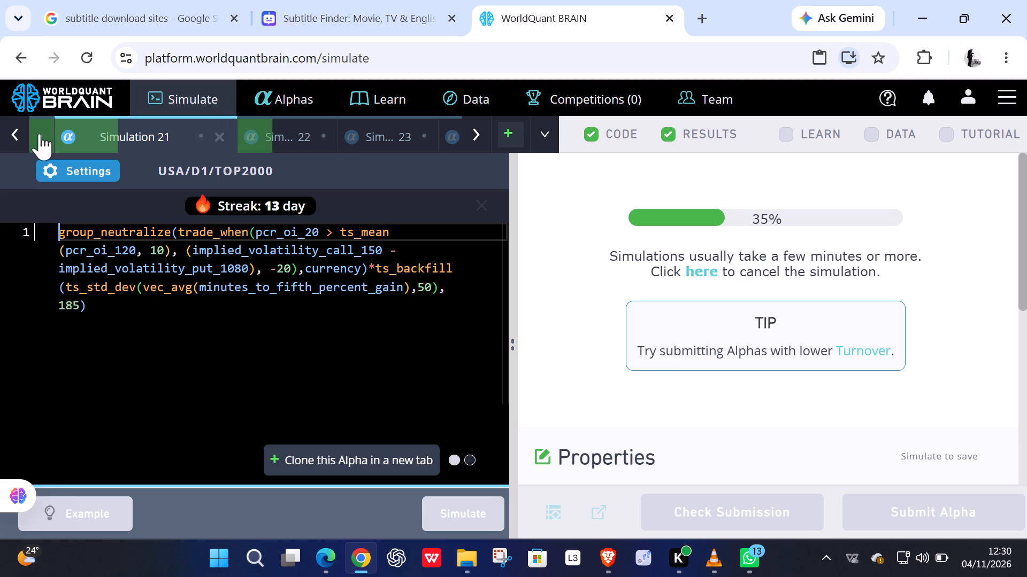
pyautogui.click(40, 134)
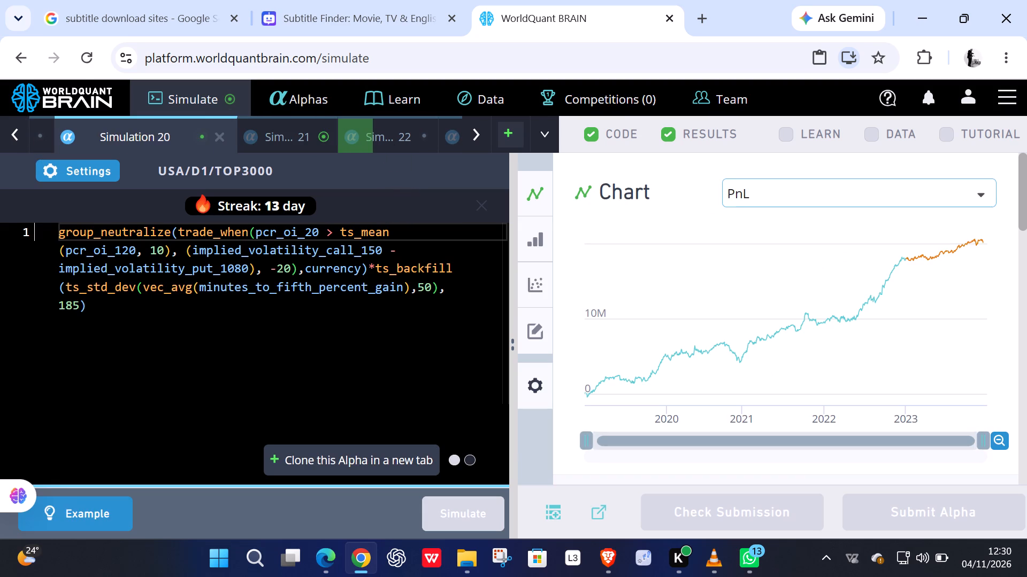
pyautogui.scroll(-8, 664, 407)
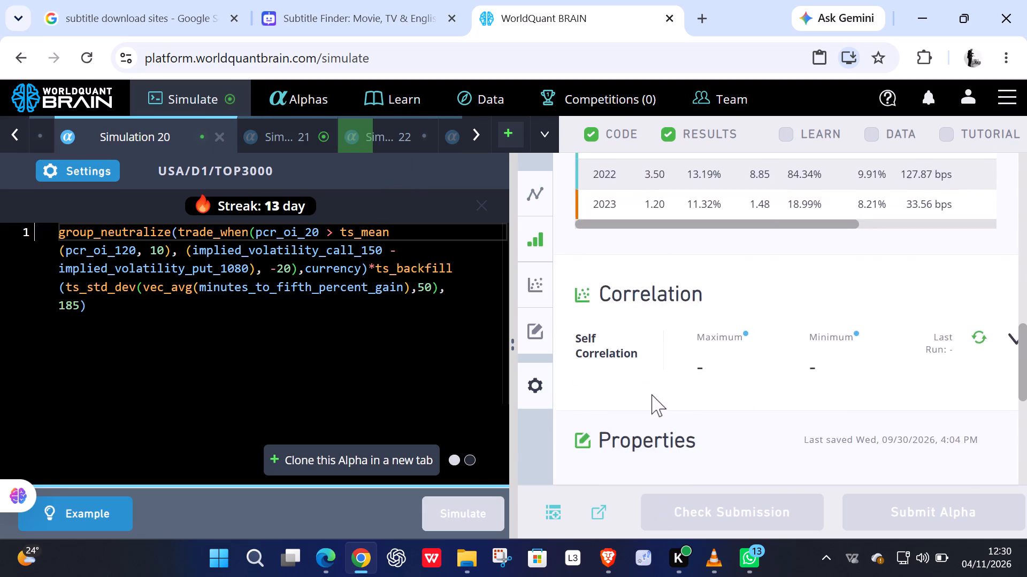
pyautogui.scroll(-12, 652, 394)
pyautogui.scroll(20, 635, 386)
# Reveal the test period for the TOP2000 alpha in Simulation 21 and submit that alpha.
pyautogui.click(285, 137)
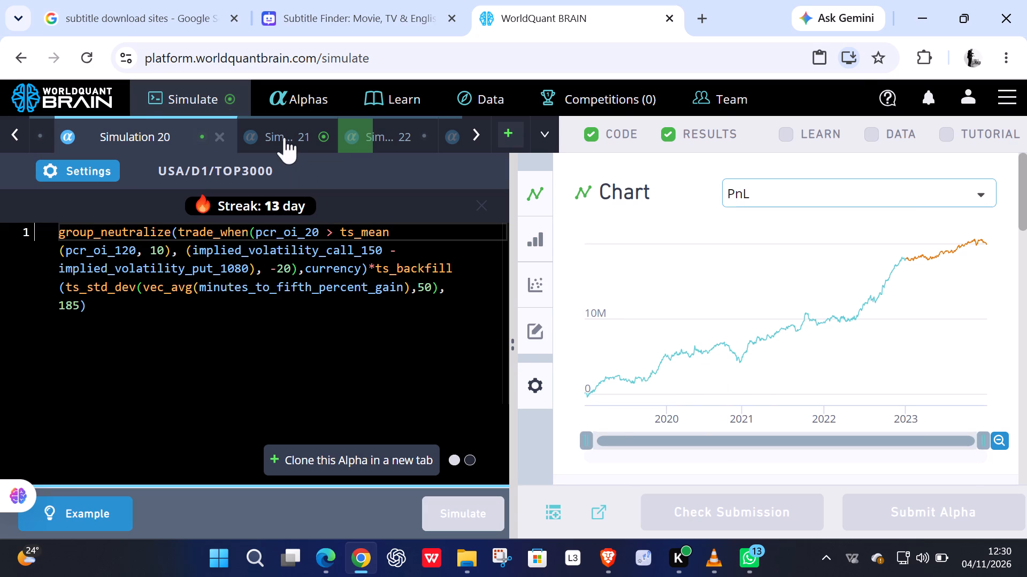
pyautogui.click(687, 516)
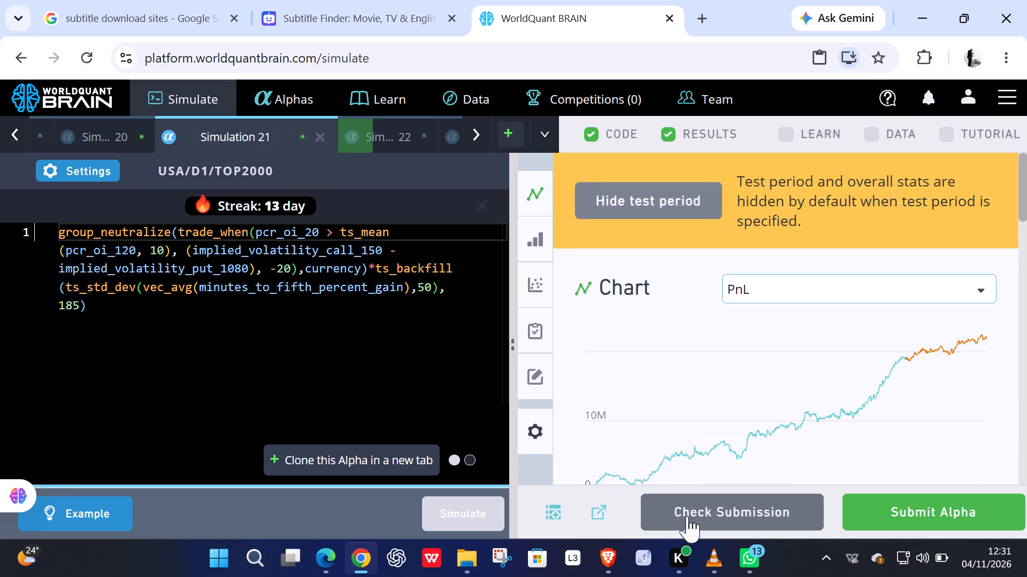
pyautogui.click(860, 503)
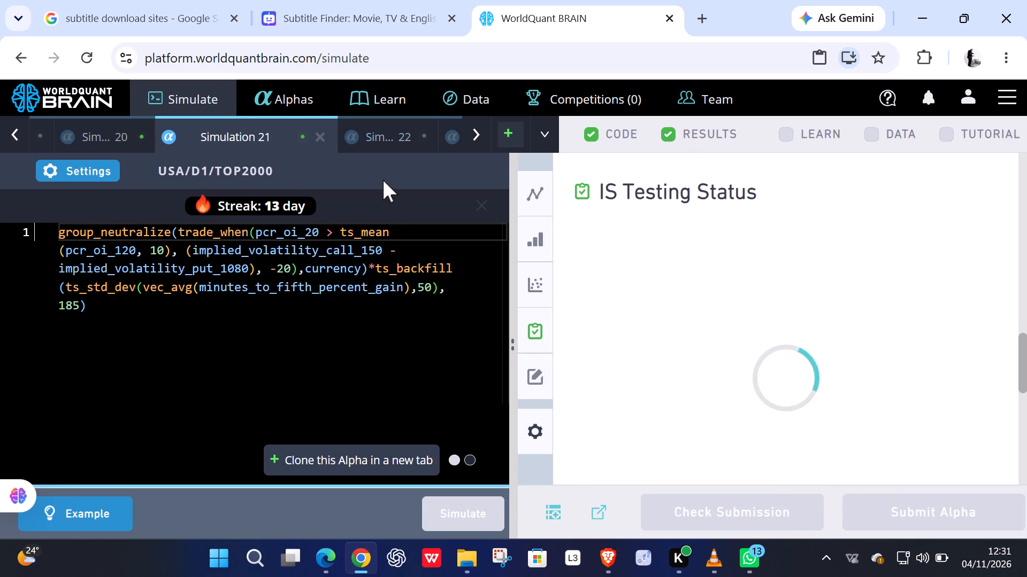
# Reveal the test period for the TOP2000 alpha in Simulation 22 and submit that alpha.
pyautogui.click(381, 143)
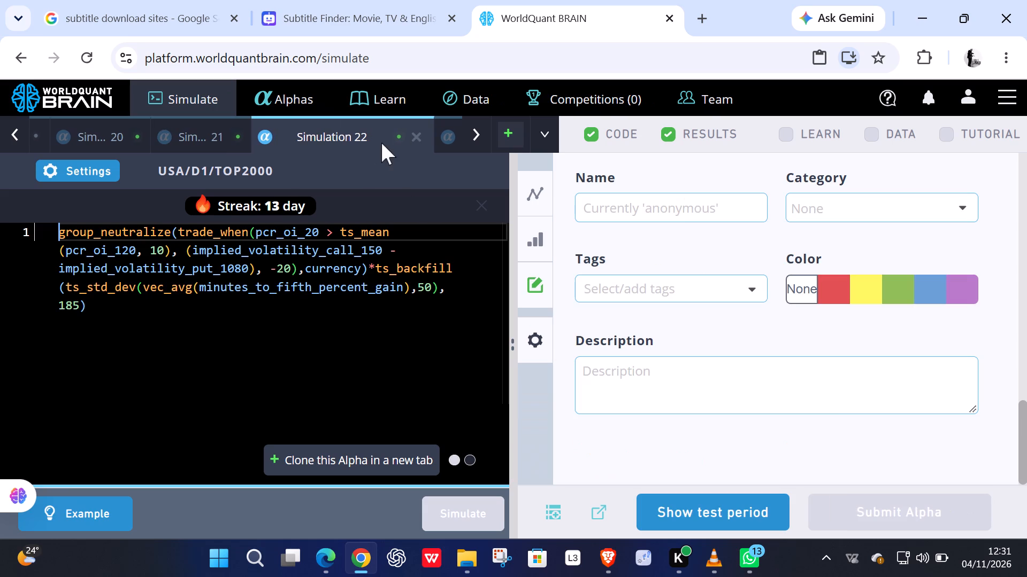
pyautogui.click(731, 510)
pyautogui.click(865, 511)
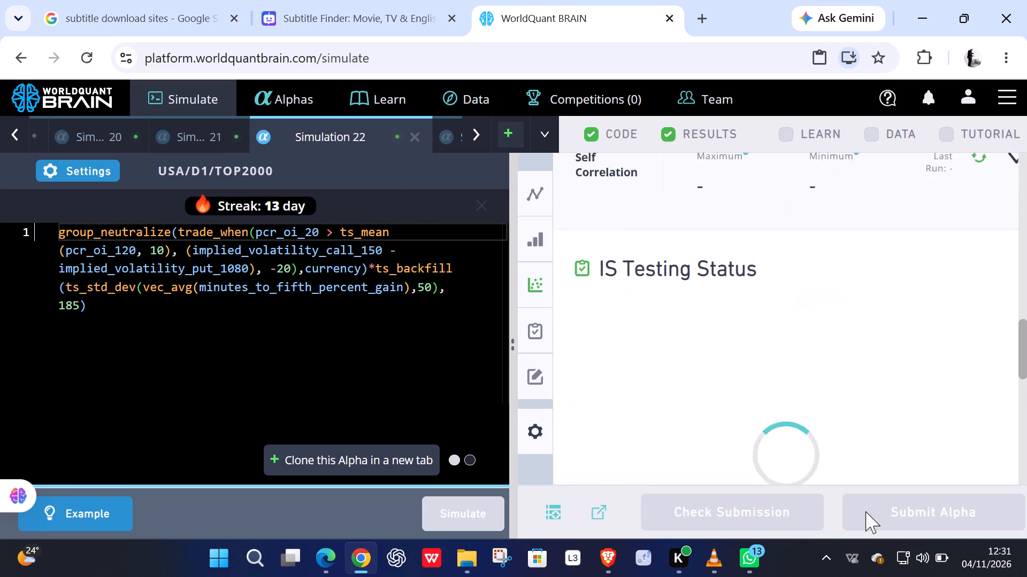
# Start simulating the TOP3000 alphas in Simulation 23, Simulation 24 and Simulation 25.
pyautogui.click(448, 145)
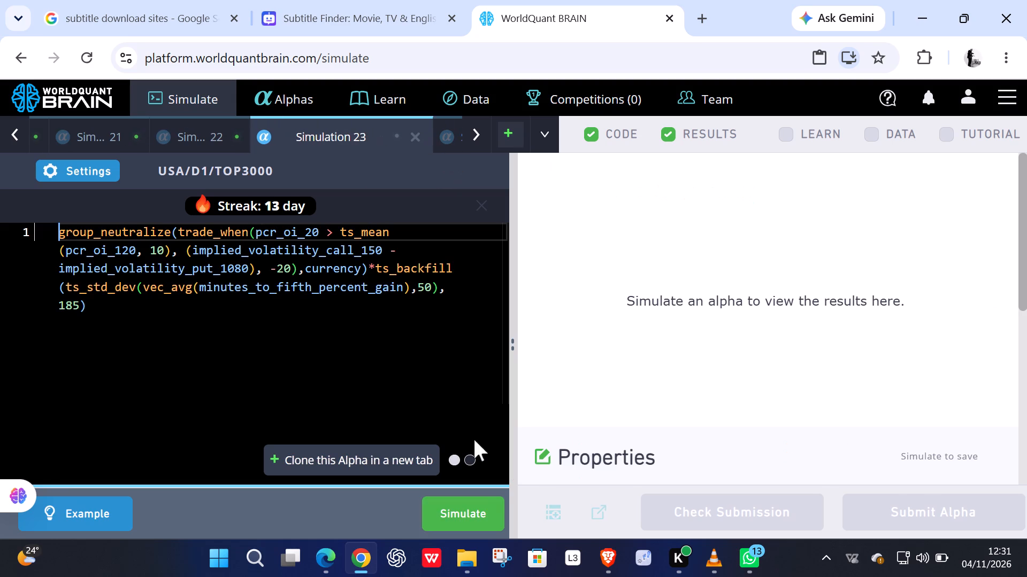
pyautogui.click(489, 516)
pyautogui.click(442, 145)
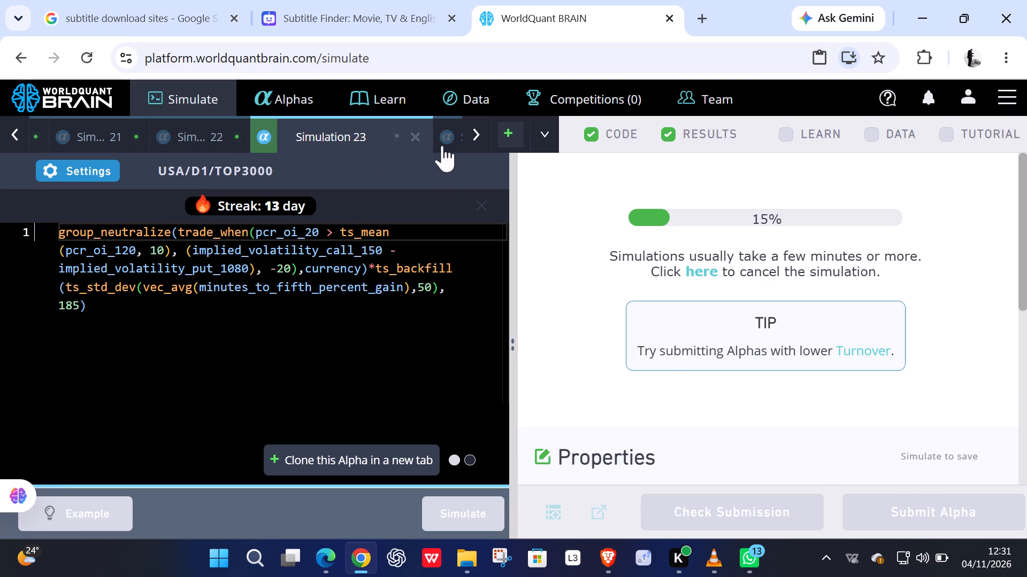
pyautogui.click(459, 510)
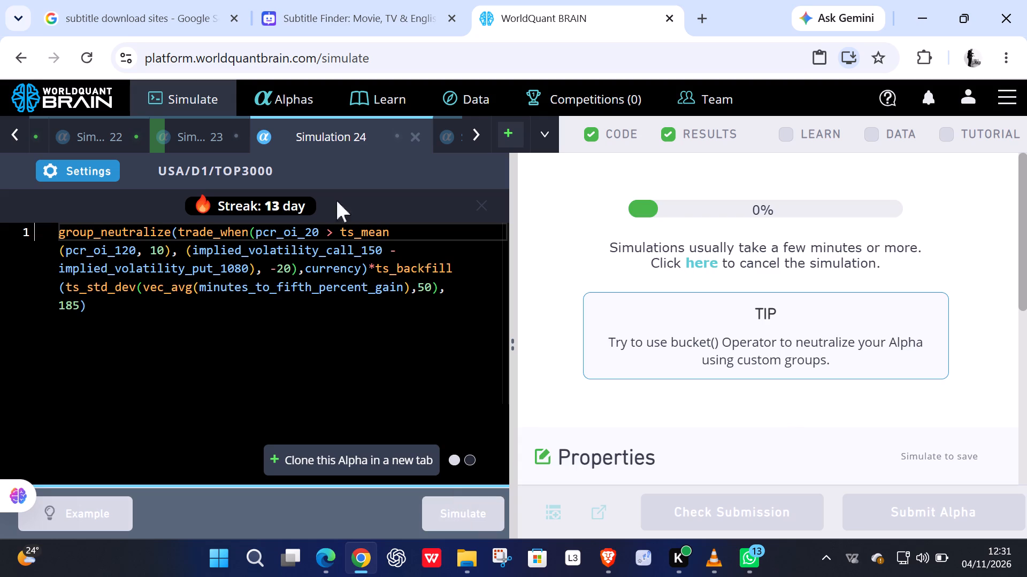
pyautogui.click(446, 138)
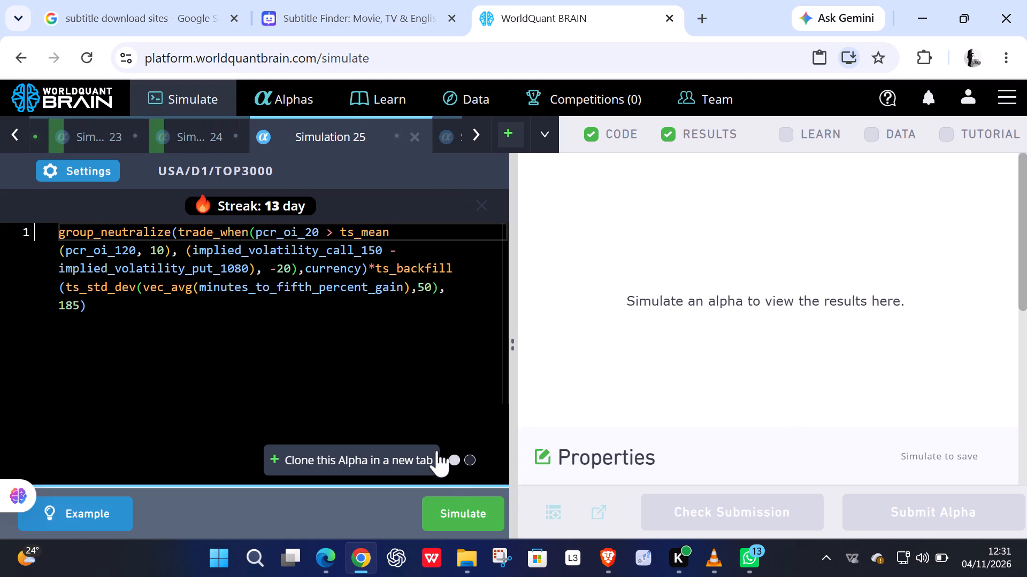
pyautogui.click(464, 505)
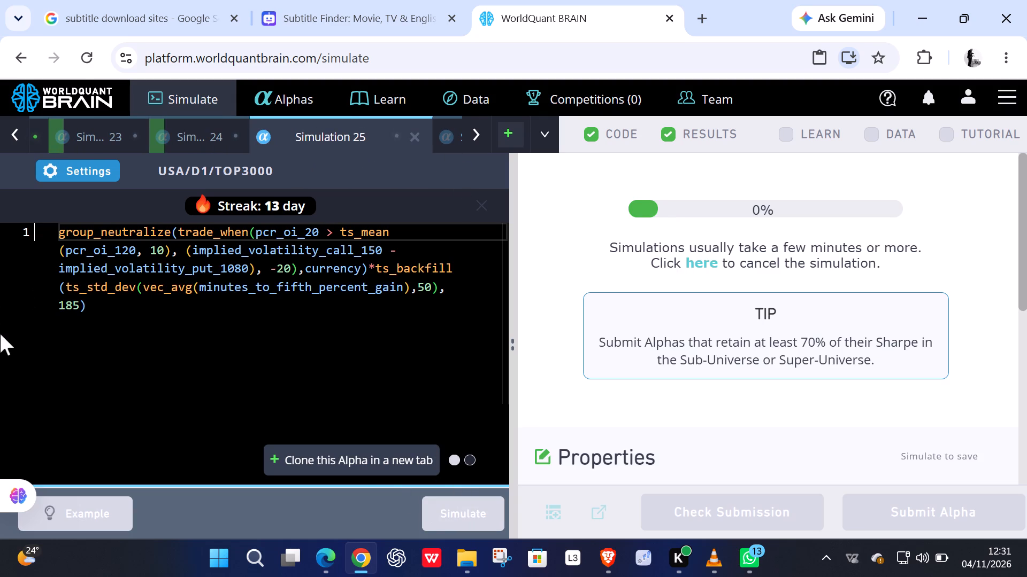
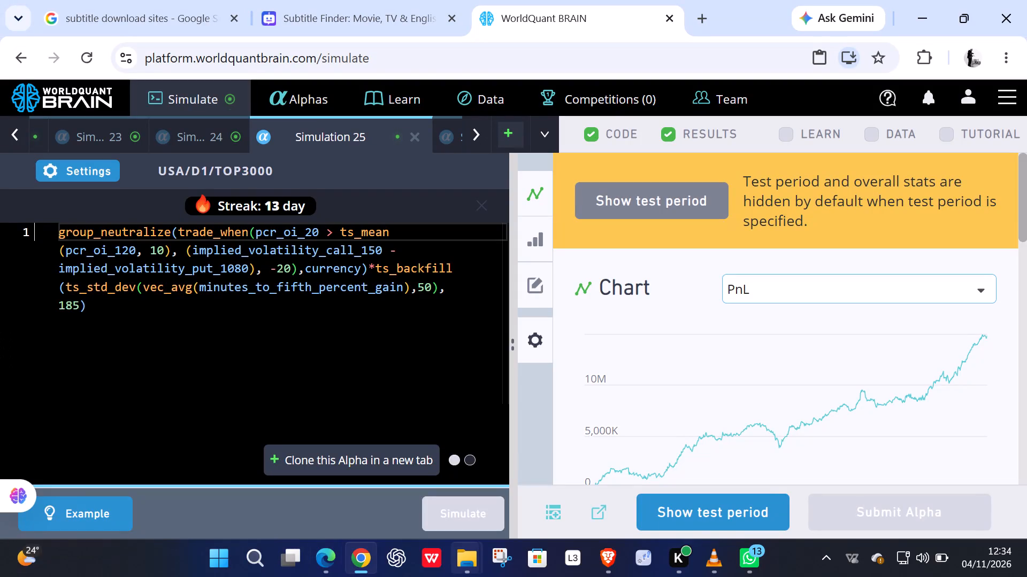
# Reveal the test period for the TOP3000 alpha in Simulation 25.
pyautogui.click(744, 516)
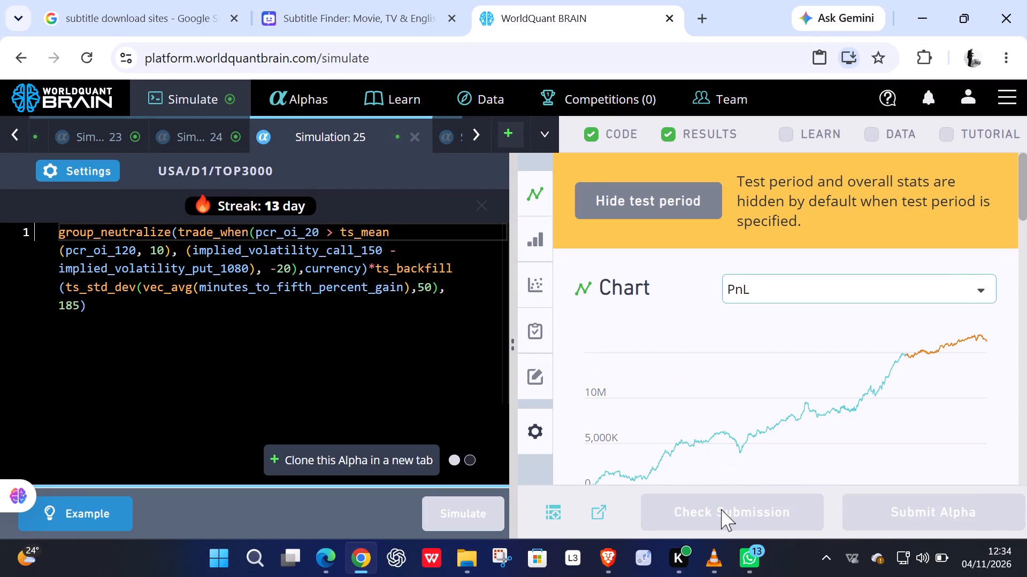
# Reveal the test period for the TOP3000 alpha in Simulation 23 and submit that alpha.
pyautogui.click(112, 137)
pyautogui.click(649, 508)
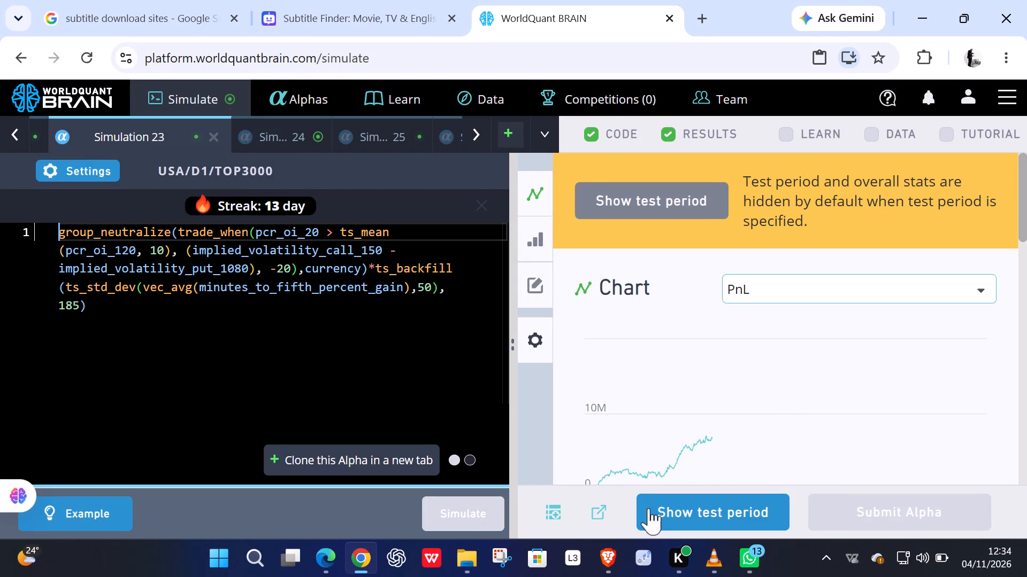
pyautogui.click(884, 502)
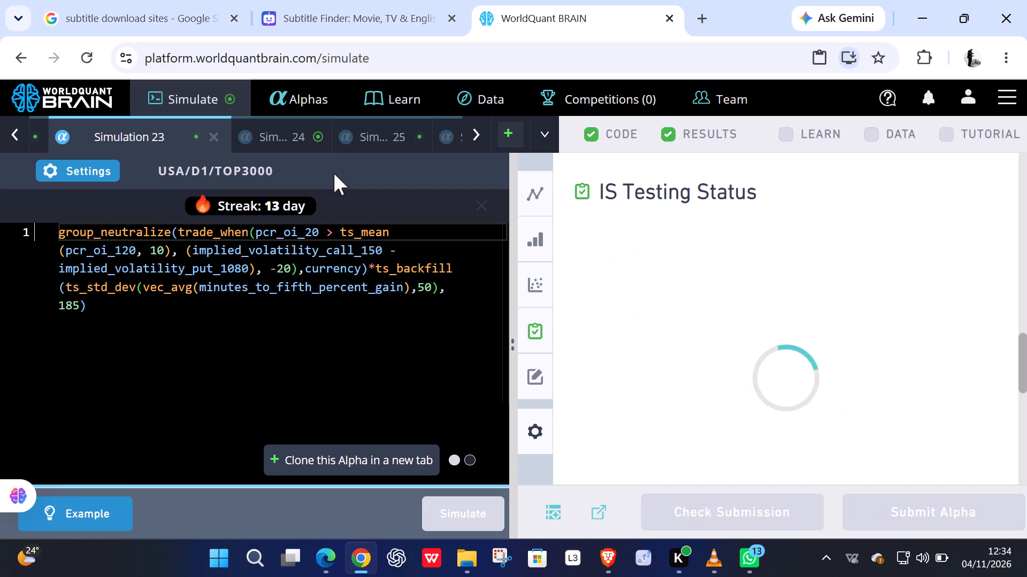
# Reveal the test period for the TOP3000 alpha in Simulation 24 and submit that alpha.
pyautogui.click(297, 134)
pyautogui.click(720, 517)
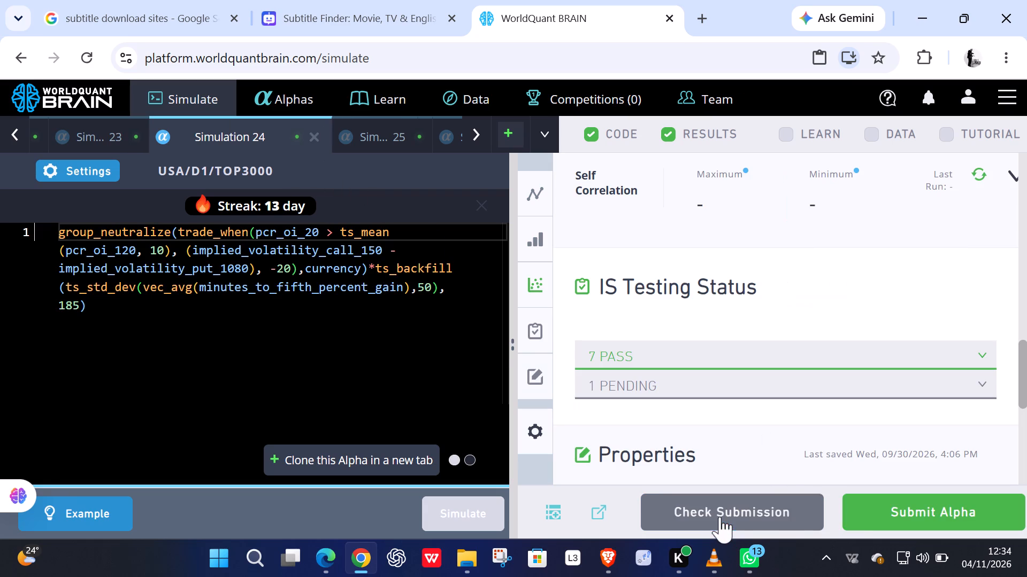
pyautogui.click(905, 512)
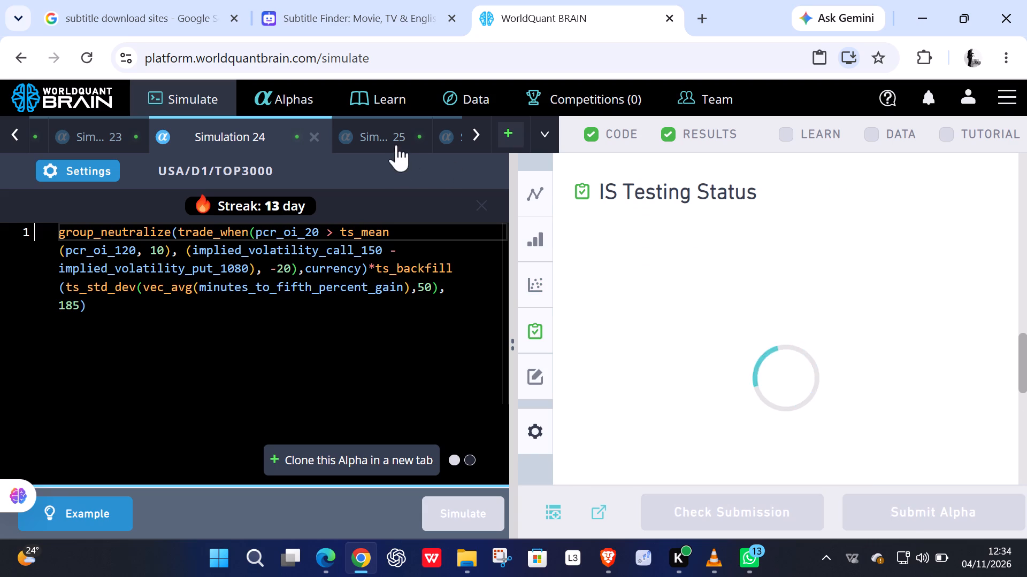
# Start simulating the TOP3000 alphas in Simulation 26, Simulation 27 and Simulation 28.
pyautogui.click(474, 139)
pyautogui.click(474, 139)
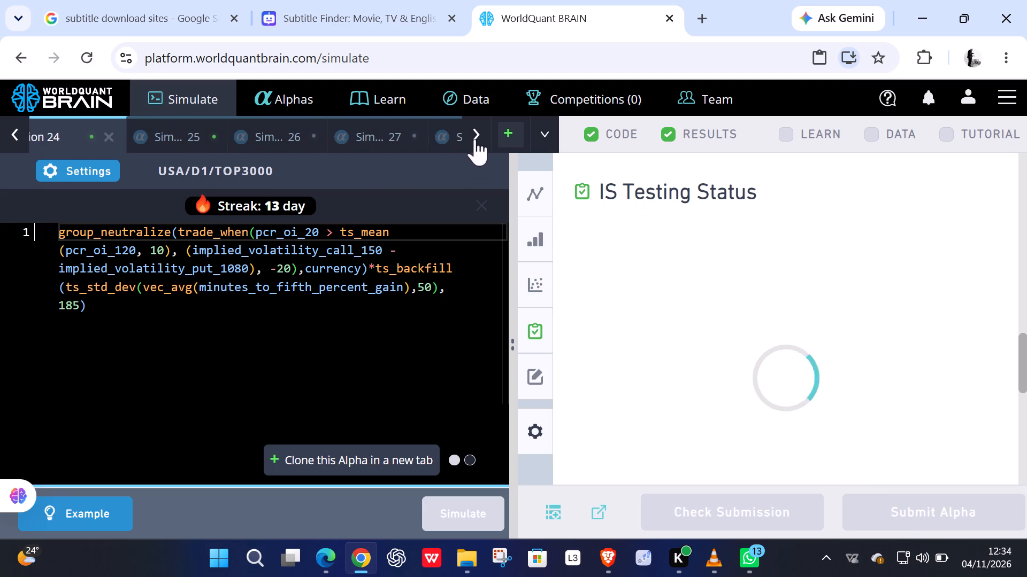
pyautogui.click(292, 129)
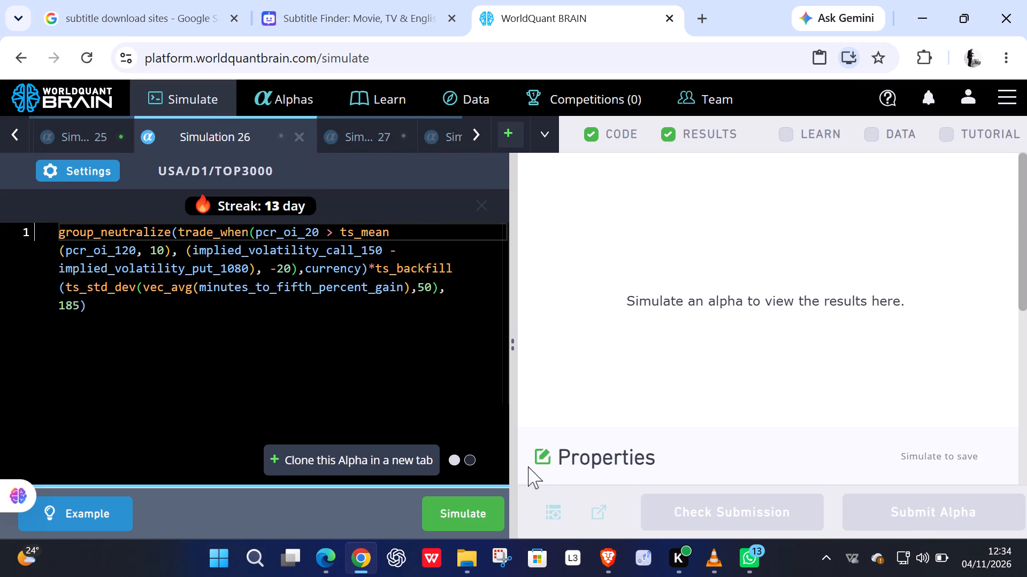
pyautogui.click(474, 521)
pyautogui.click(354, 138)
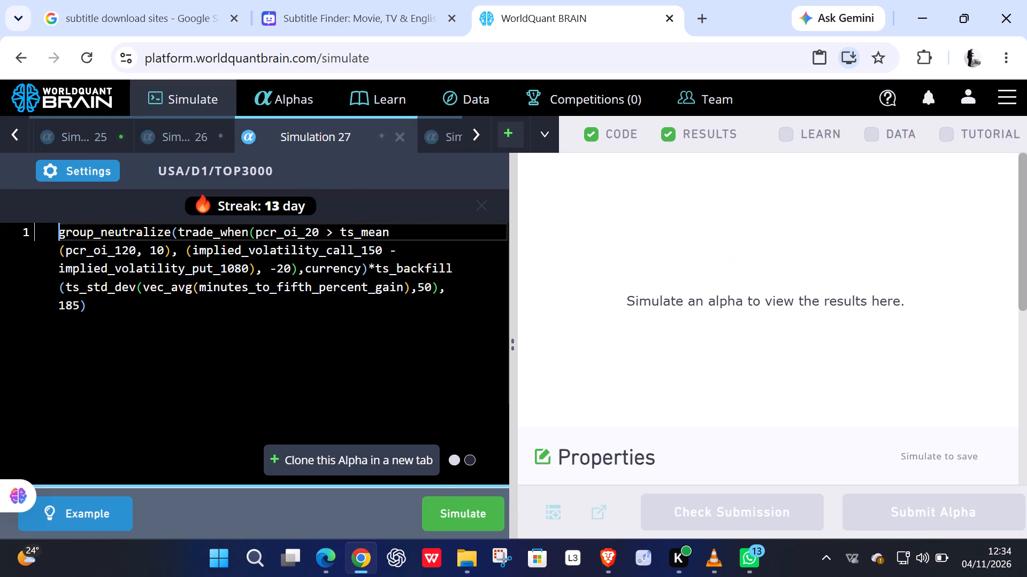
pyautogui.click(466, 512)
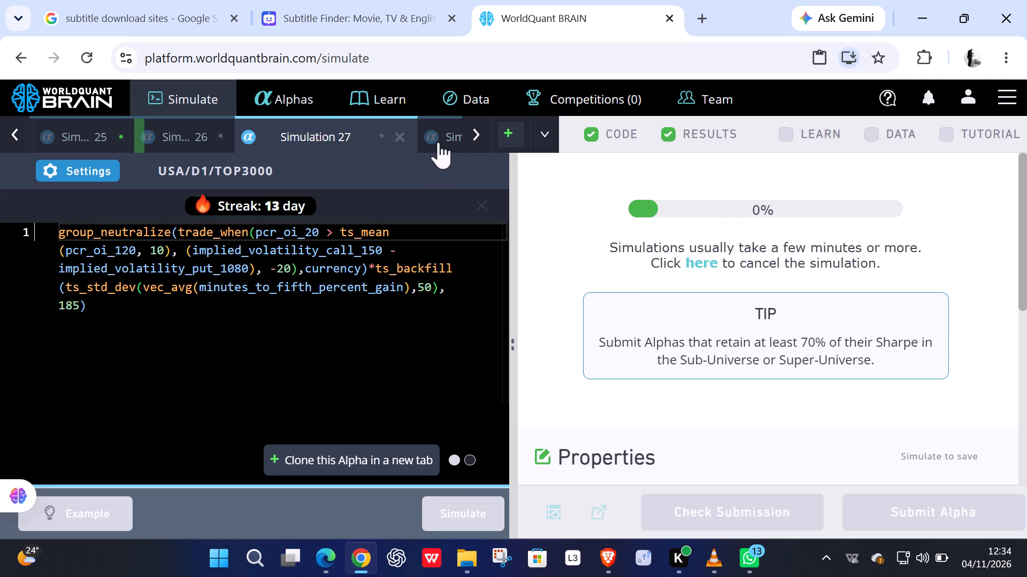
pyautogui.click(439, 142)
pyautogui.click(467, 514)
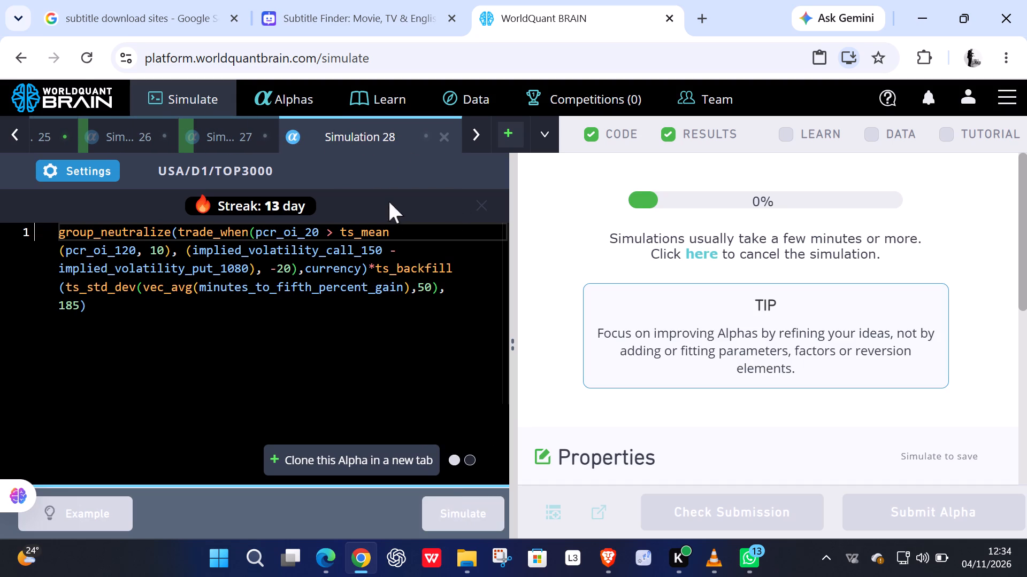
# Clone the TOP3000 alpha of Simulation 28 into a new simulation.
pyautogui.click(477, 136)
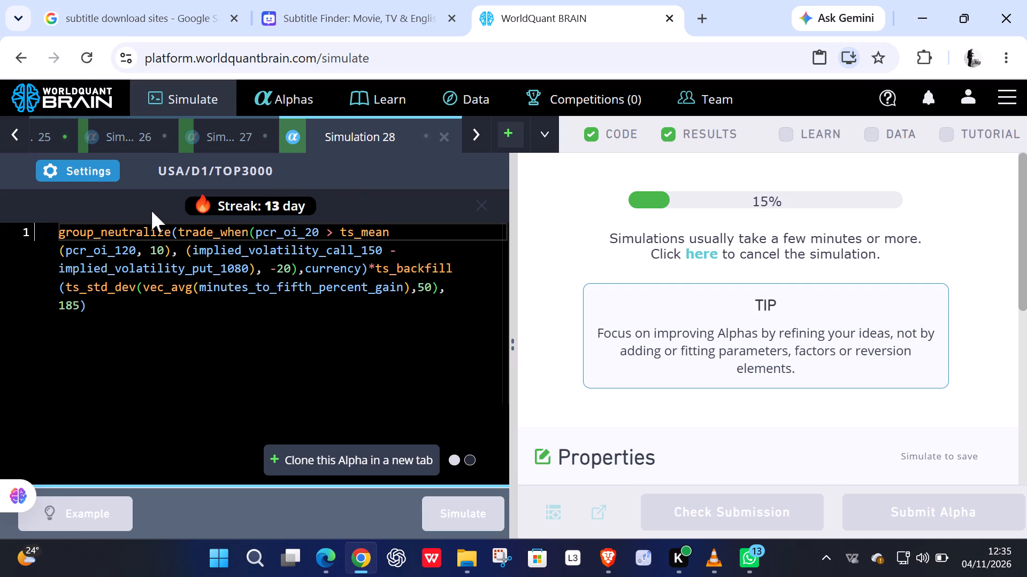
pyautogui.click(350, 457)
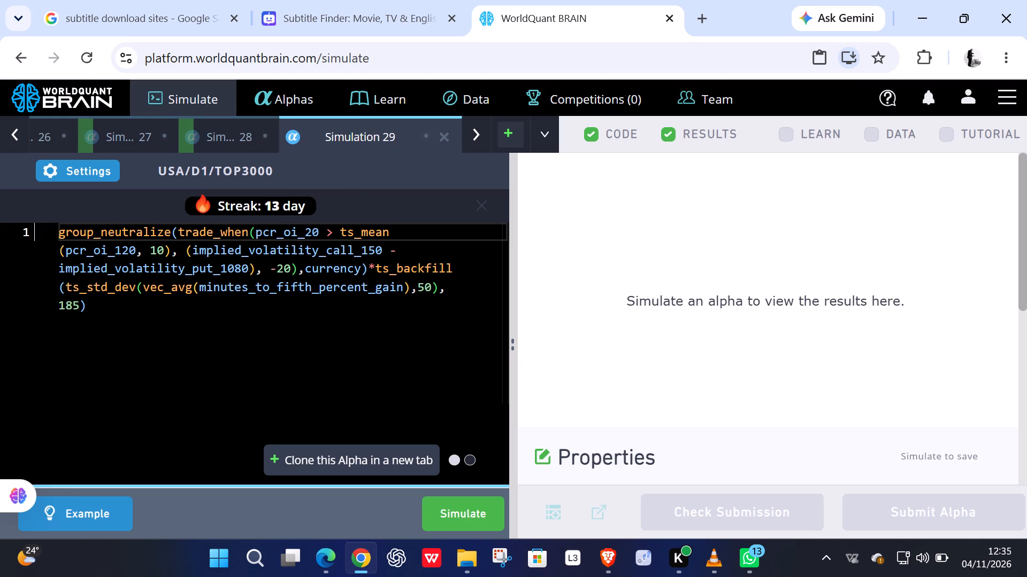
# Copy the field name pcr_oi_20 from the cloned expression and search the USA, delay 1, TOP3000 data for it.
pyautogui.moveTo(252, 235); pyautogui.dragTo(276, 241)
pyautogui.moveTo(276, 241); pyautogui.dragTo(290, 241)
pyautogui.click(317, 232)
pyautogui.click(317, 232)
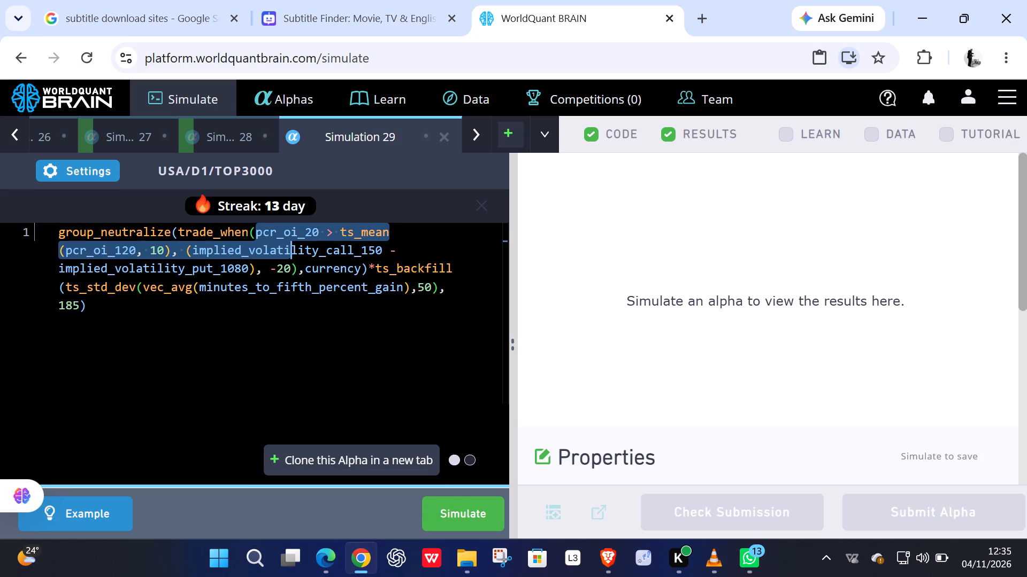
pyautogui.moveTo(317, 232); pyautogui.dragTo(254, 235)
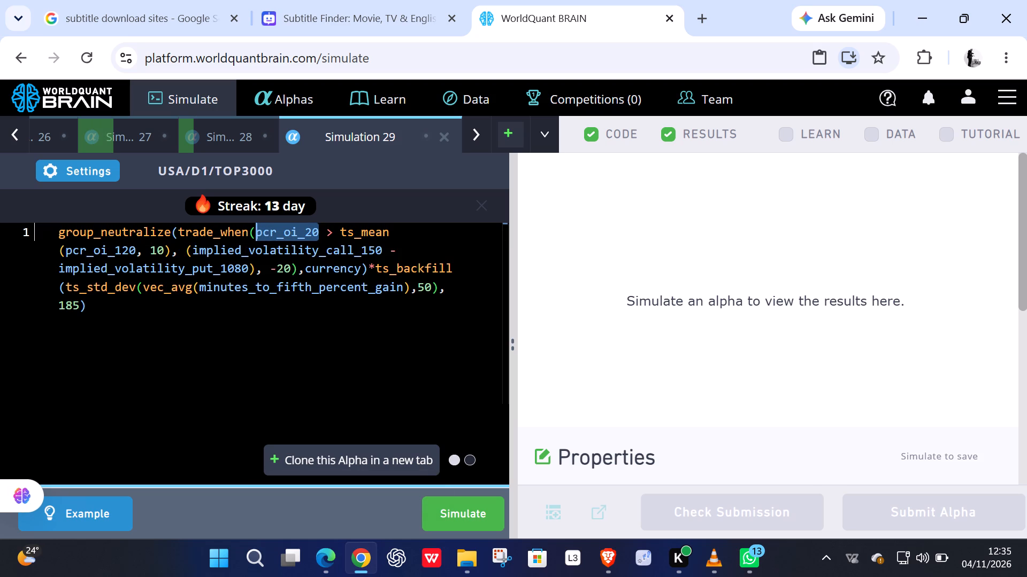
pyautogui.doubleClick(303, 244)
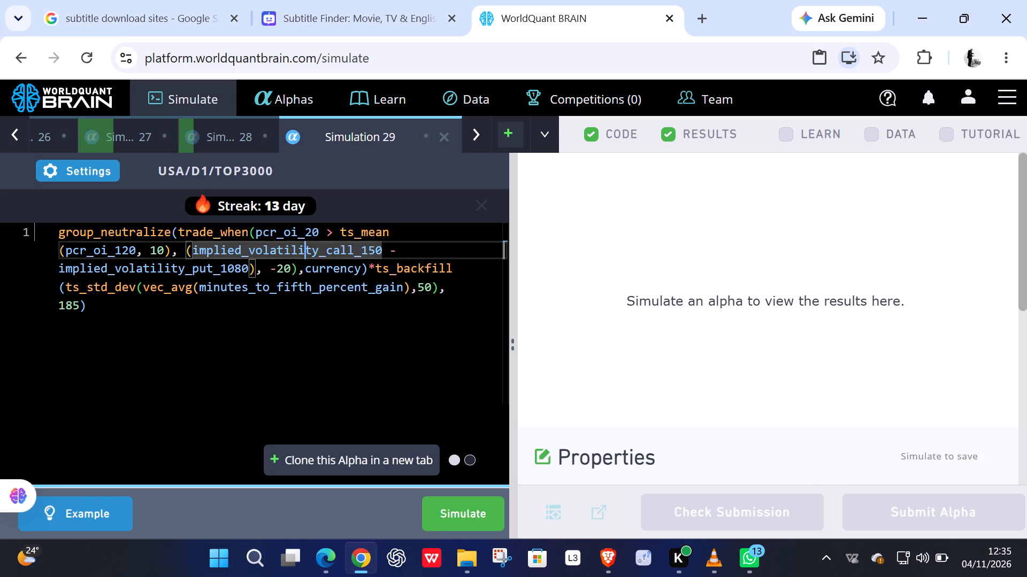
pyautogui.hotkey('ctrl', 'c')
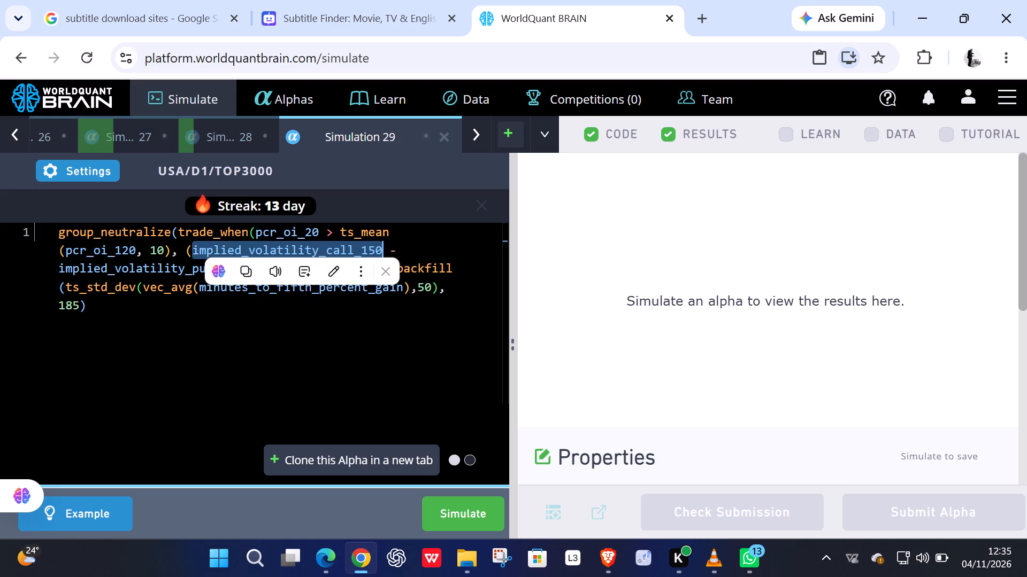
pyautogui.click(403, 384)
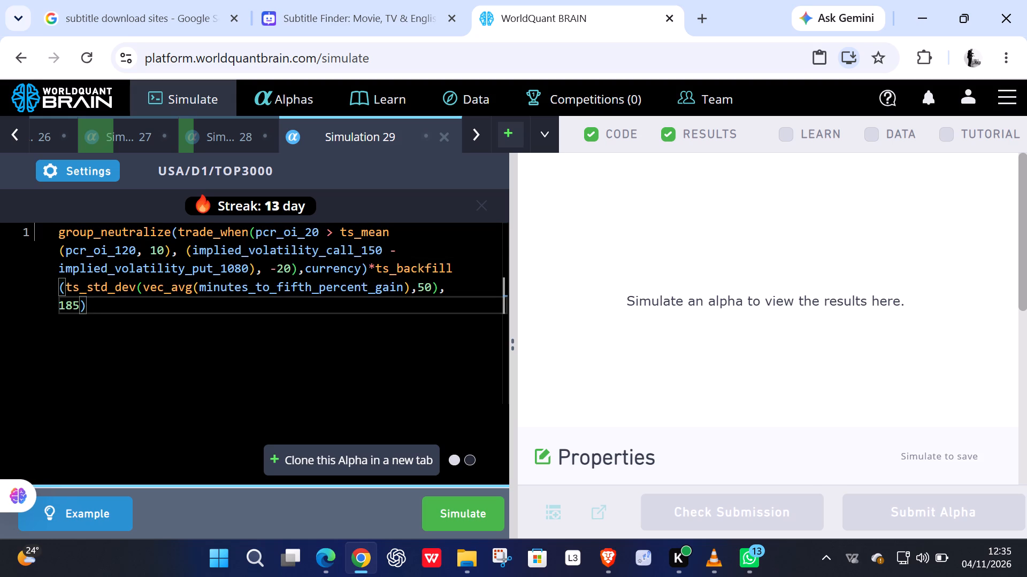
pyautogui.moveTo(253, 235); pyautogui.dragTo(303, 235)
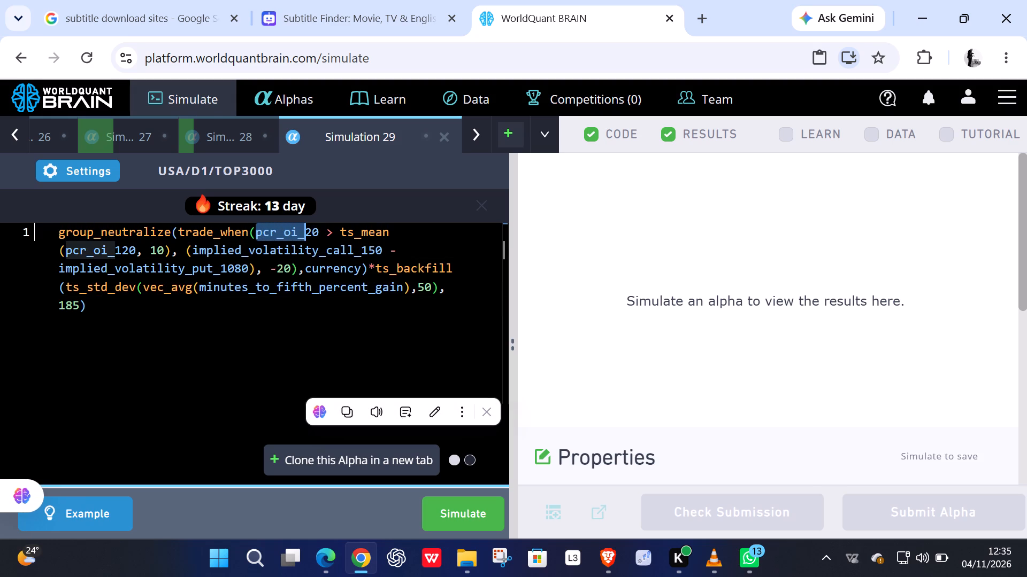
pyautogui.moveTo(303, 235); pyautogui.dragTo(317, 236)
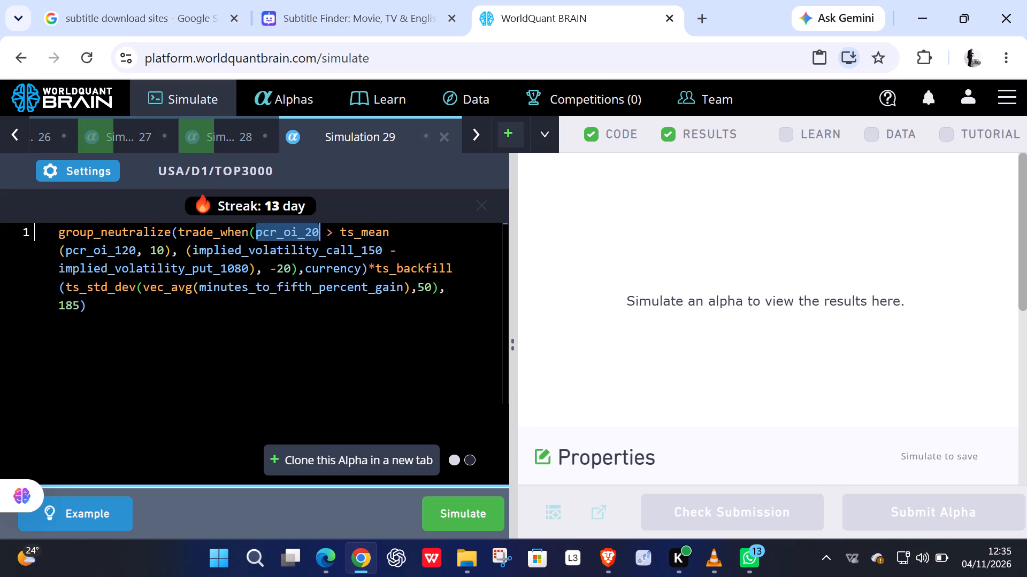
pyautogui.hotkey('ctrl', 'c')
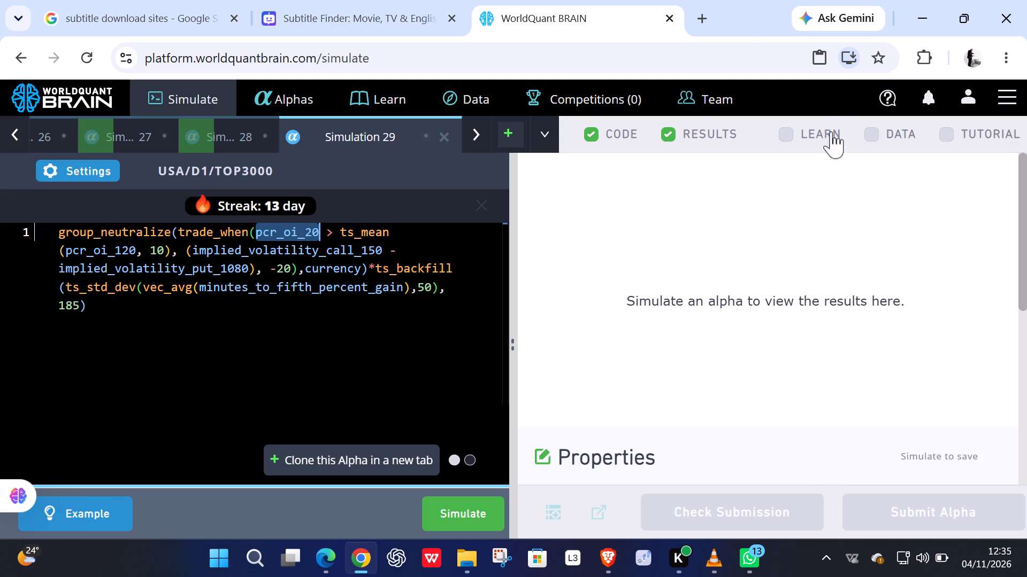
pyautogui.click(862, 138)
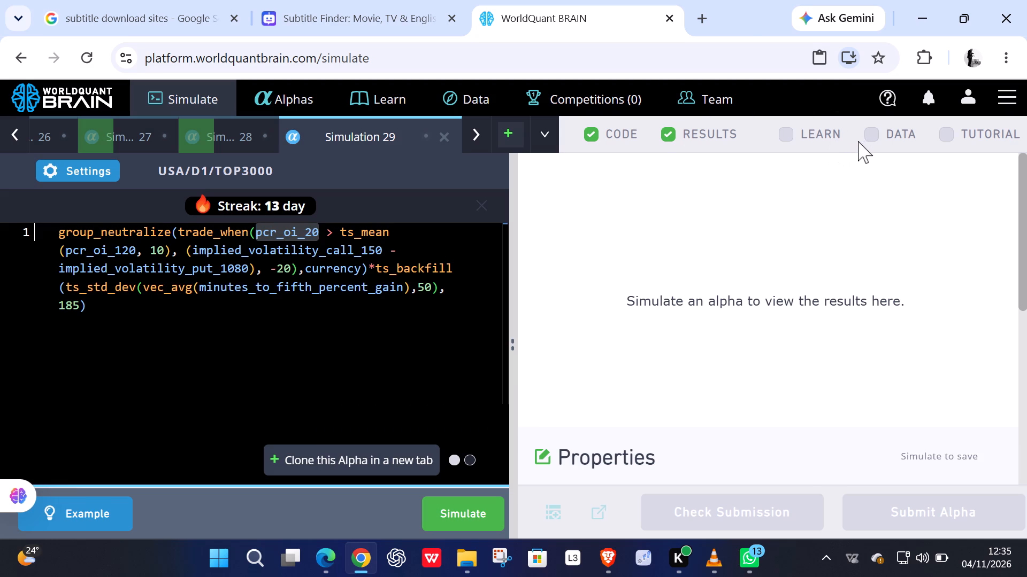
pyautogui.click(871, 136)
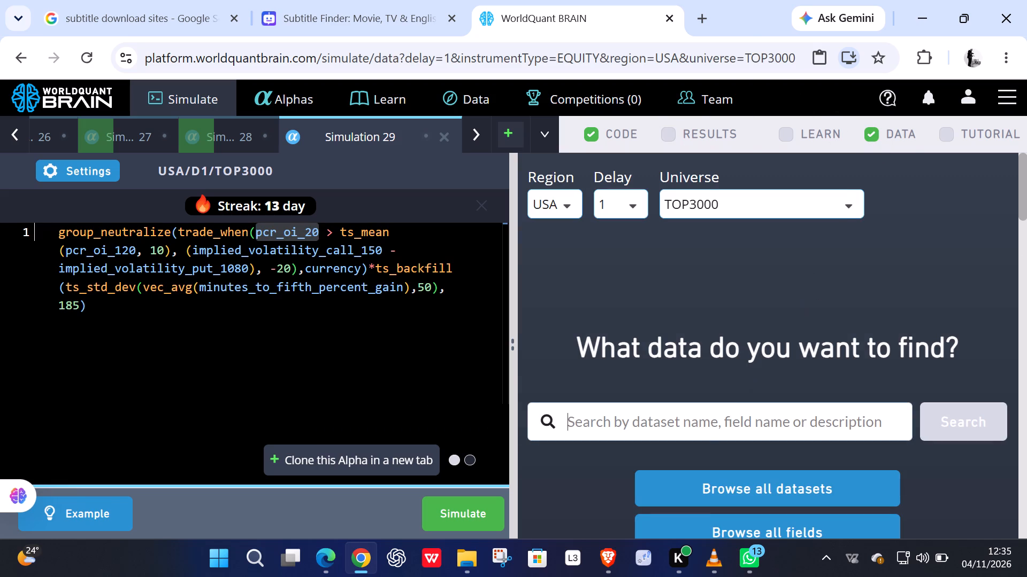
pyautogui.rightClick(712, 413)
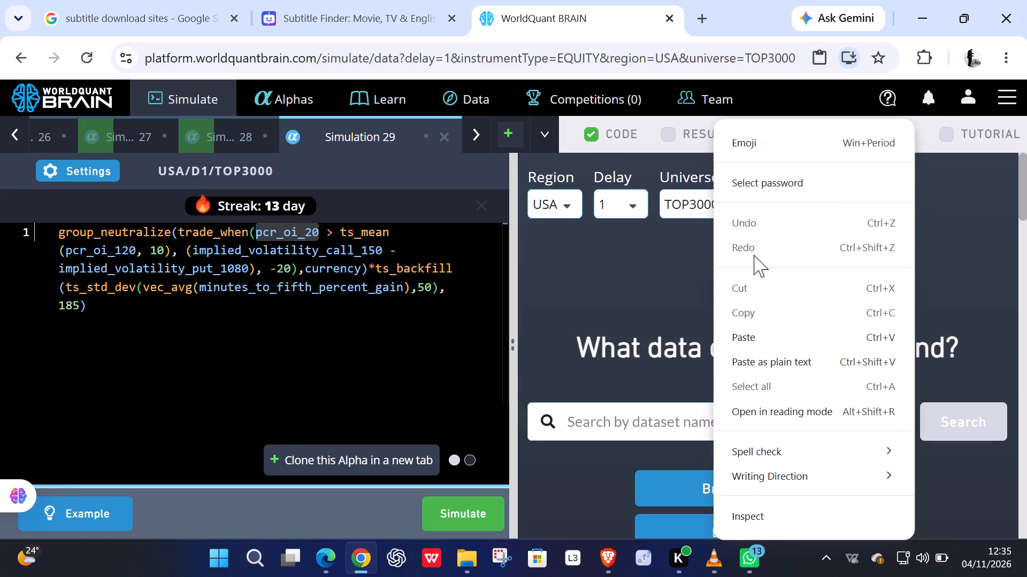
pyautogui.click(756, 335)
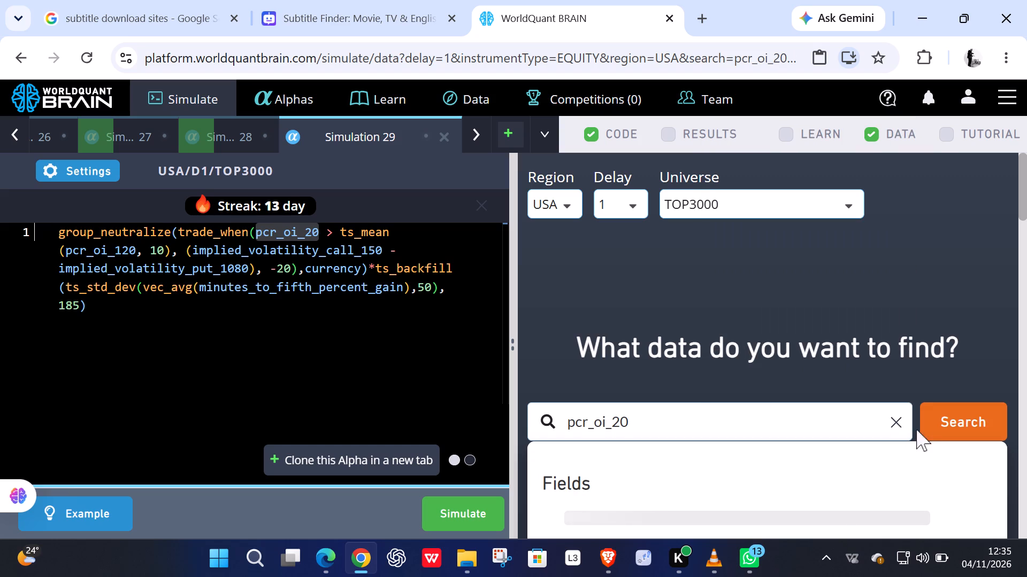
pyautogui.click(955, 413)
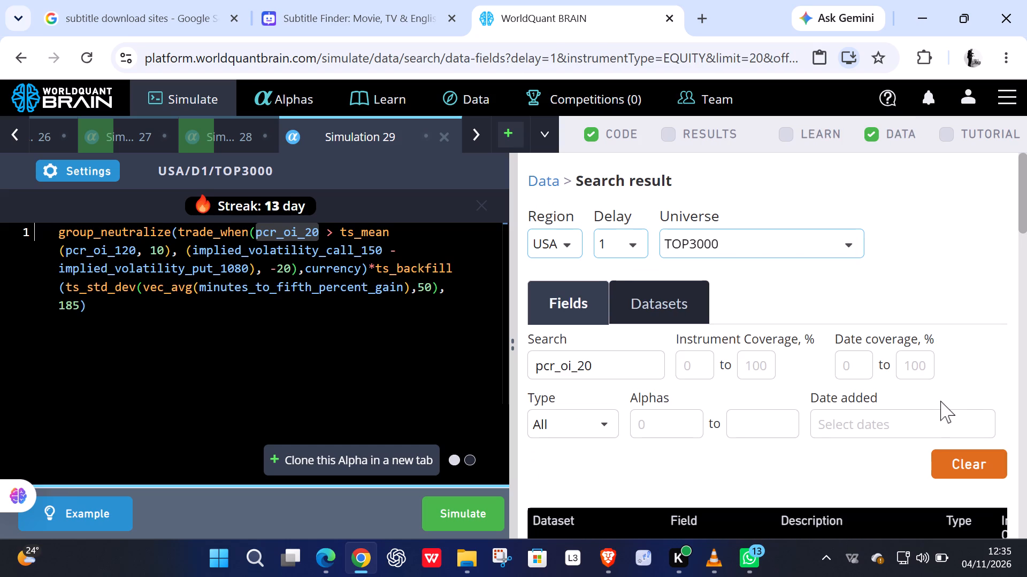
# Look through the put-call ratio fields and their descriptions in the search results for an alternative to pcr_oi_20.
pyautogui.scroll(6, 871, 342)
pyautogui.scroll(-3, 647, 384)
pyautogui.scroll(-1, 702, 379)
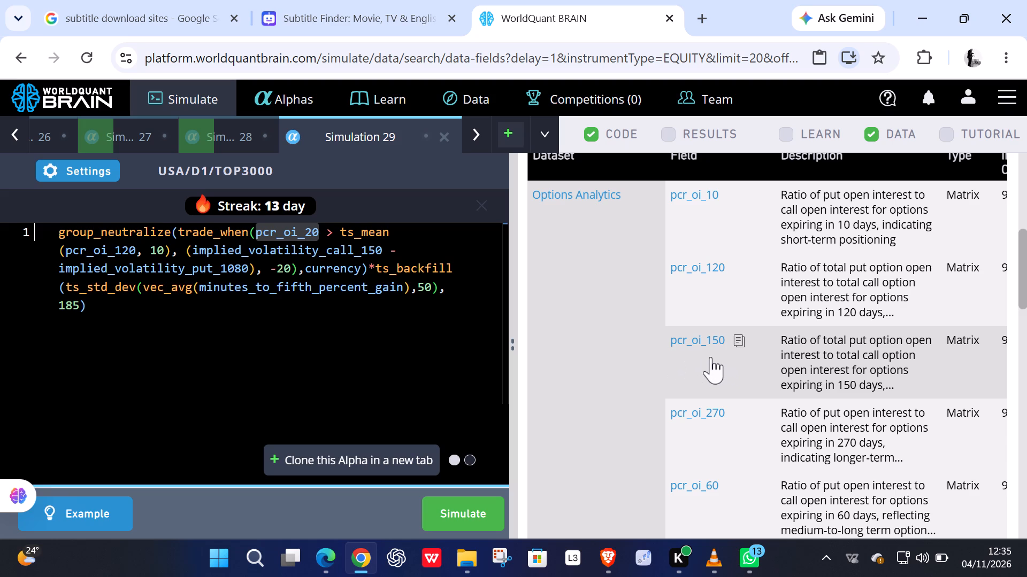
pyautogui.scroll(-2, 709, 357)
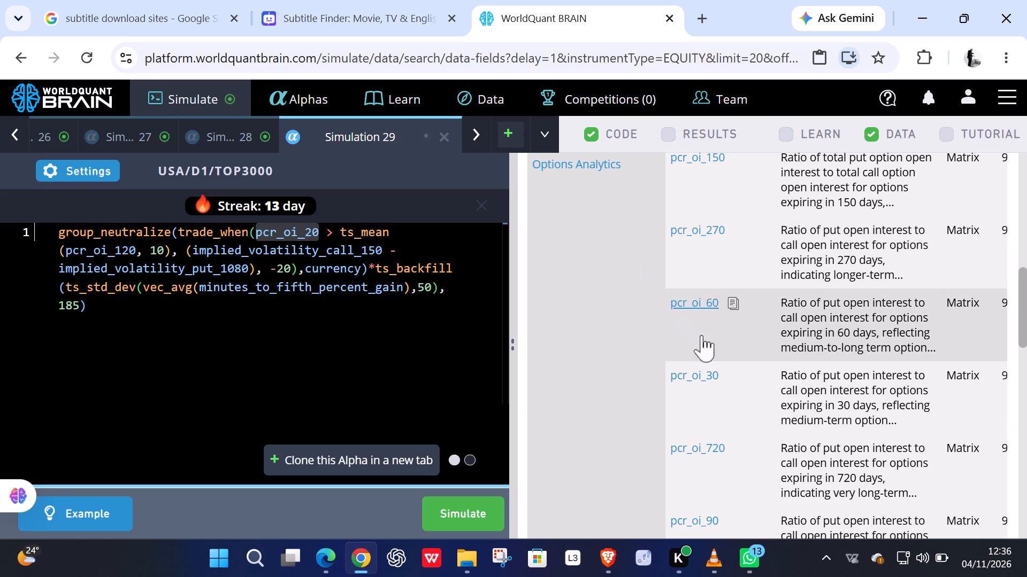
pyautogui.scroll(-3, 745, 390)
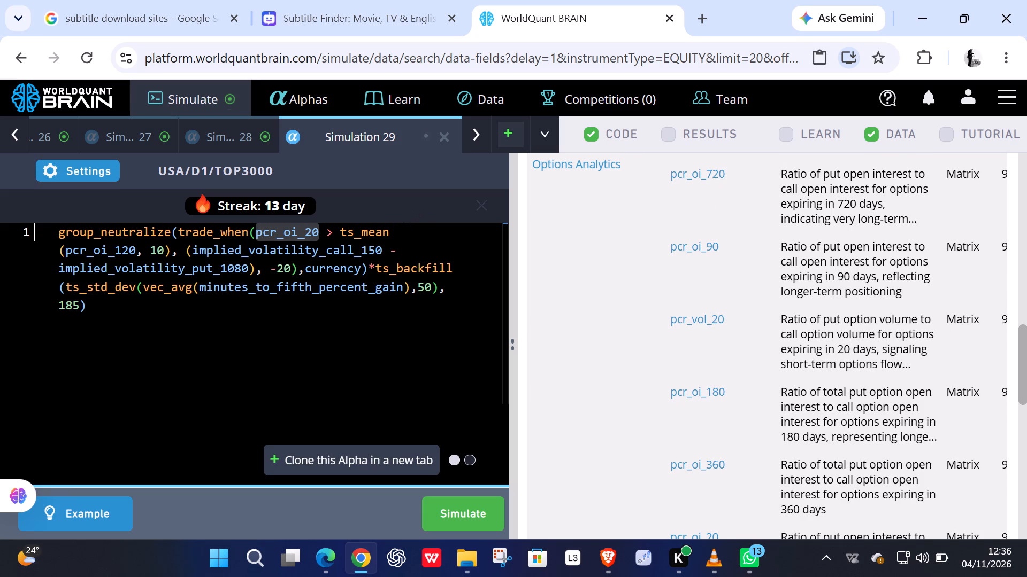
# Replace pcr_oi_20 with pcr_vol_20 in the cloned alpha's trade_when condition and start simulating it.
pyautogui.click(295, 235)
pyautogui.click(295, 235)
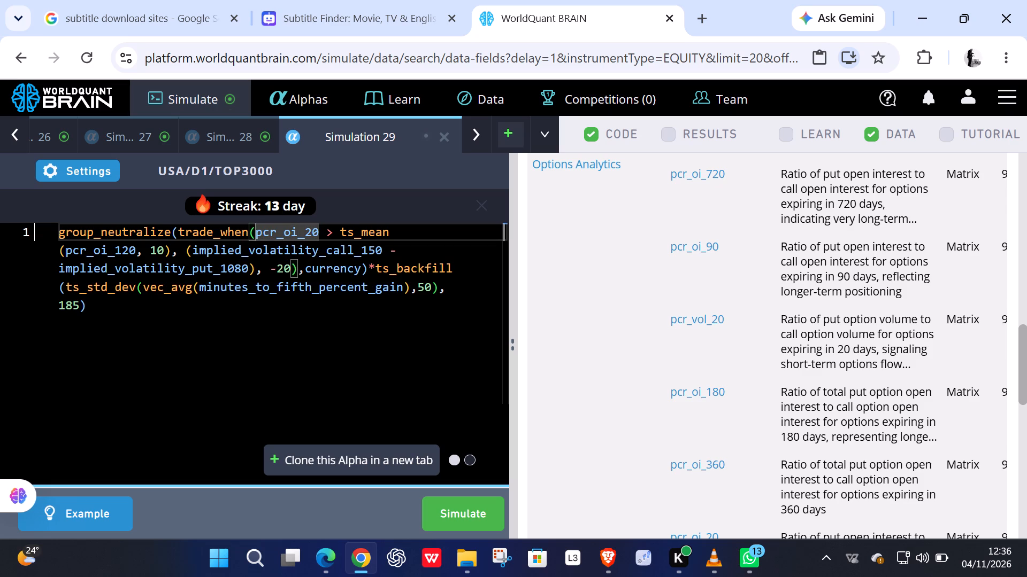
pyautogui.press('BackSpace')
pyautogui.press('BackSpace')
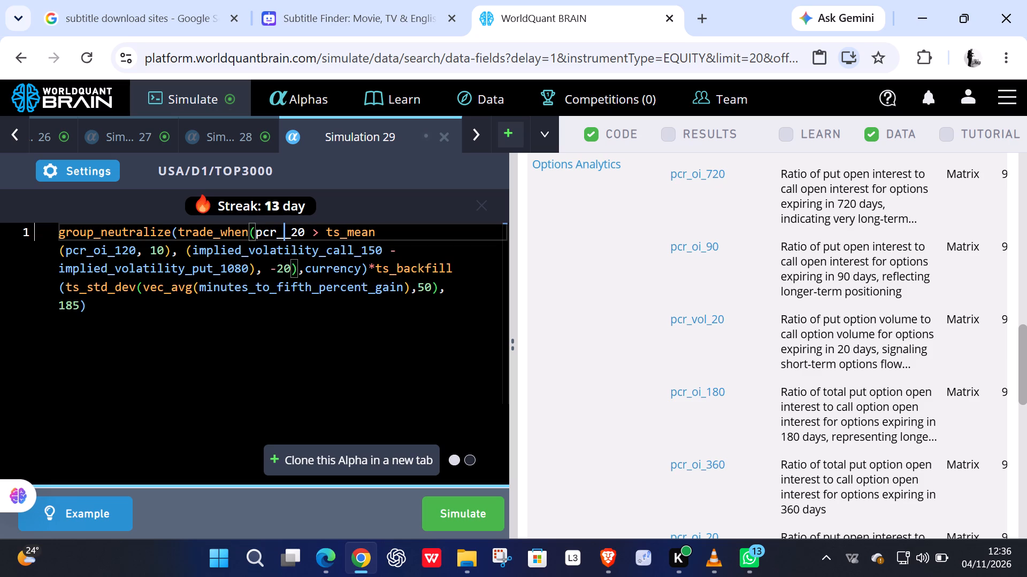
pyautogui.write('vol')
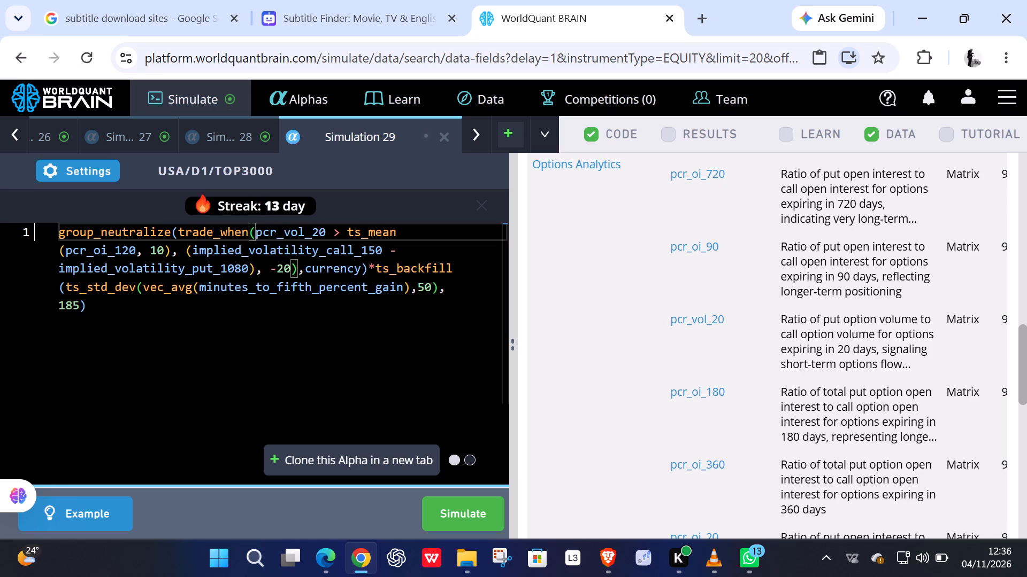
pyautogui.click(441, 505)
# Reveal the test period of Simulation 28 and submit its alpha.
pyautogui.click(220, 127)
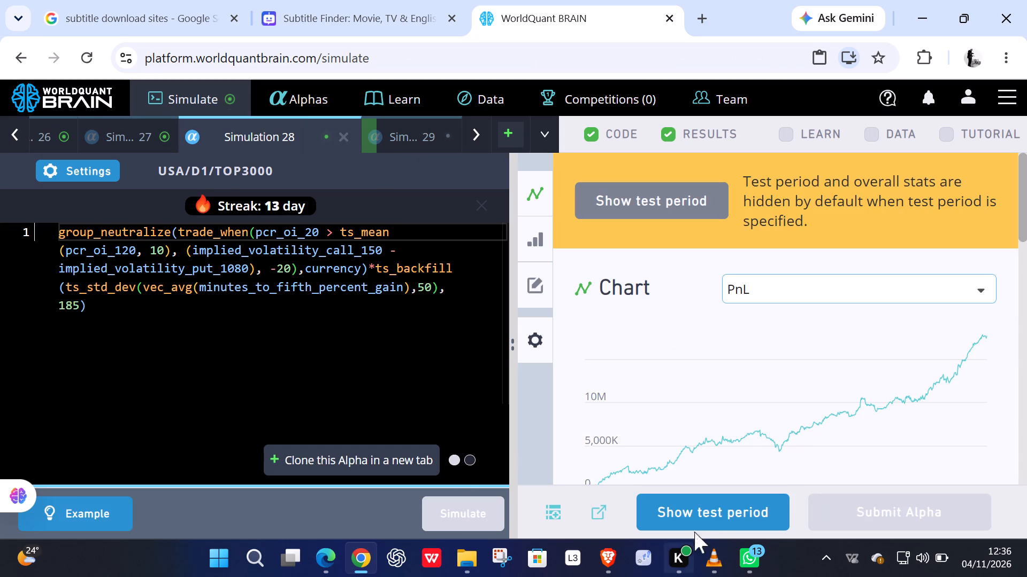
pyautogui.click(698, 513)
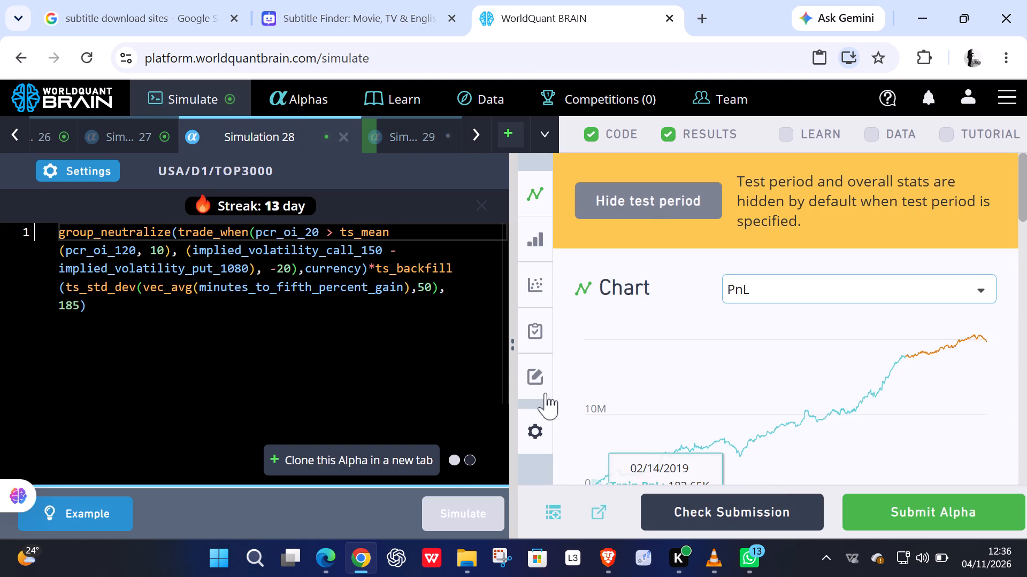
pyautogui.click(860, 511)
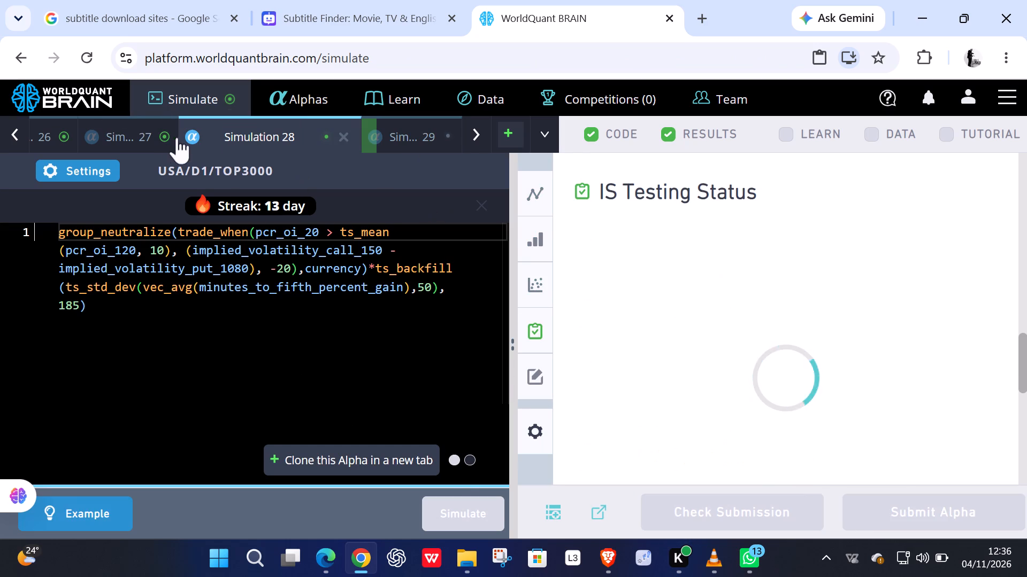
# Reveal the test period of Simulation 27 and try to submit its alpha.
pyautogui.click(159, 135)
pyautogui.click(688, 516)
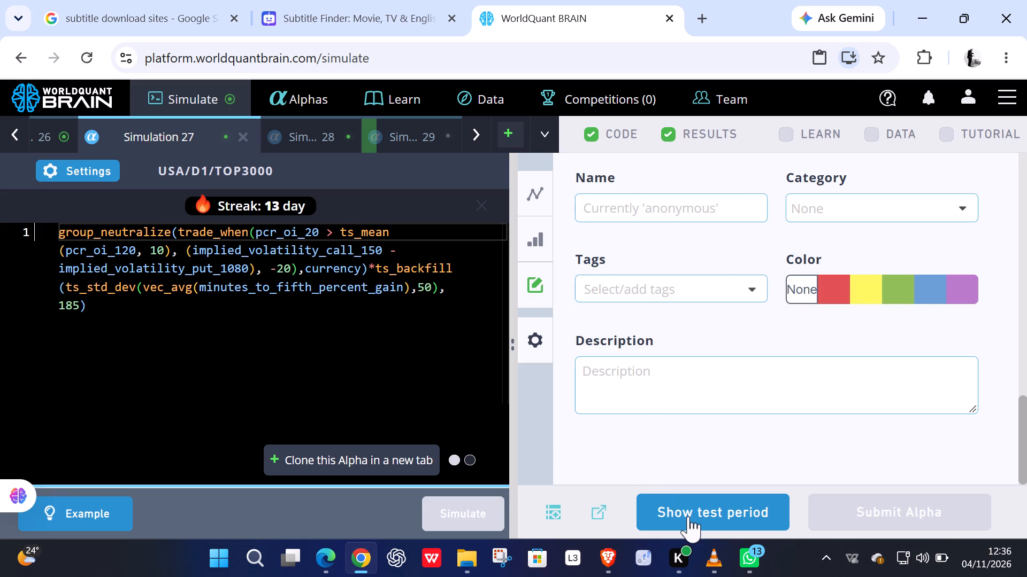
pyautogui.click(871, 509)
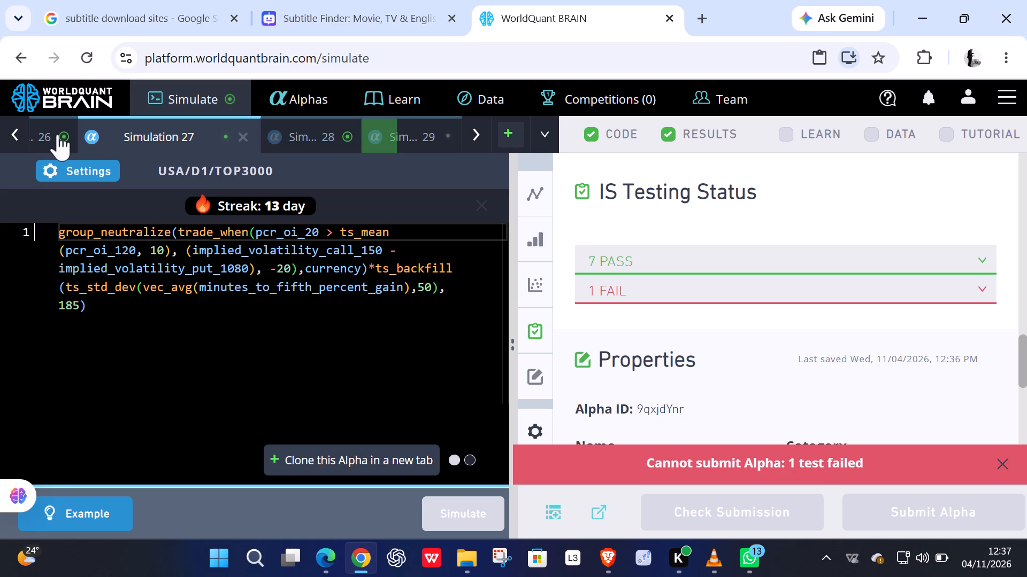
# Reveal the test period of Simulation 26 and view its in-sample testing status.
pyautogui.click(58, 134)
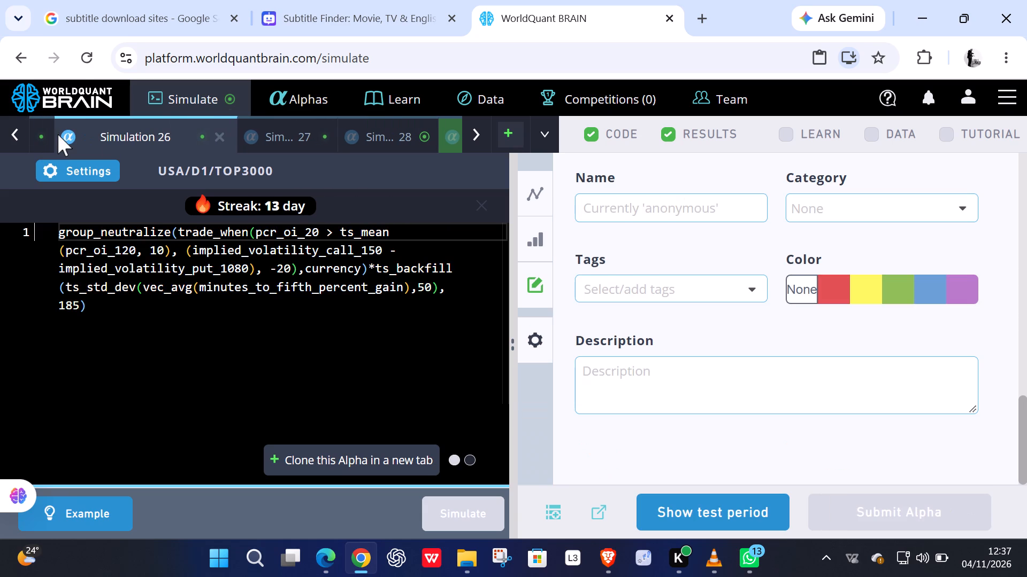
pyautogui.click(658, 504)
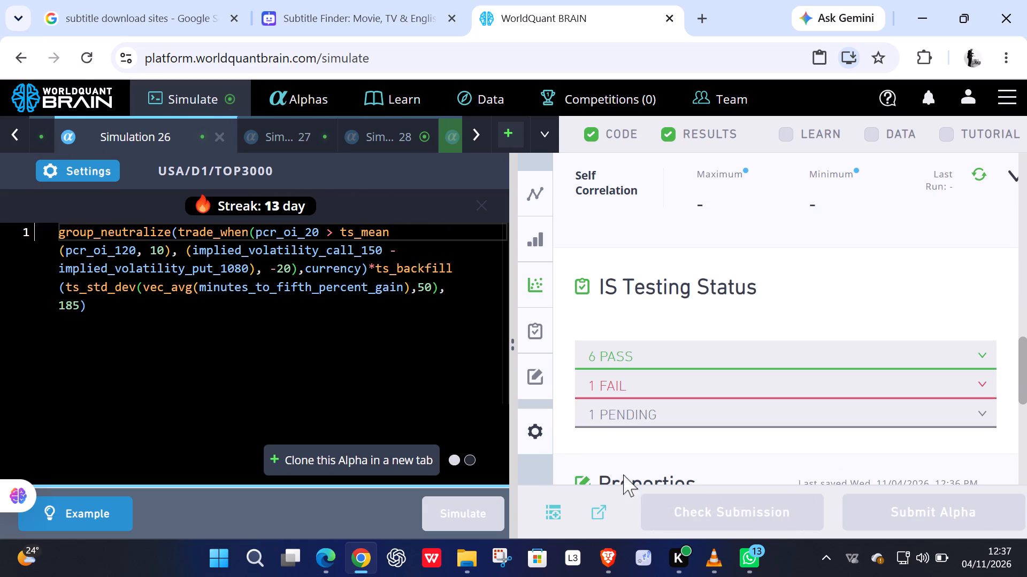
# Return to the submitted alpha in Simulation 28 and examine its IS summary, yearly statistics and properties.
pyautogui.click(271, 140)
pyautogui.click(360, 129)
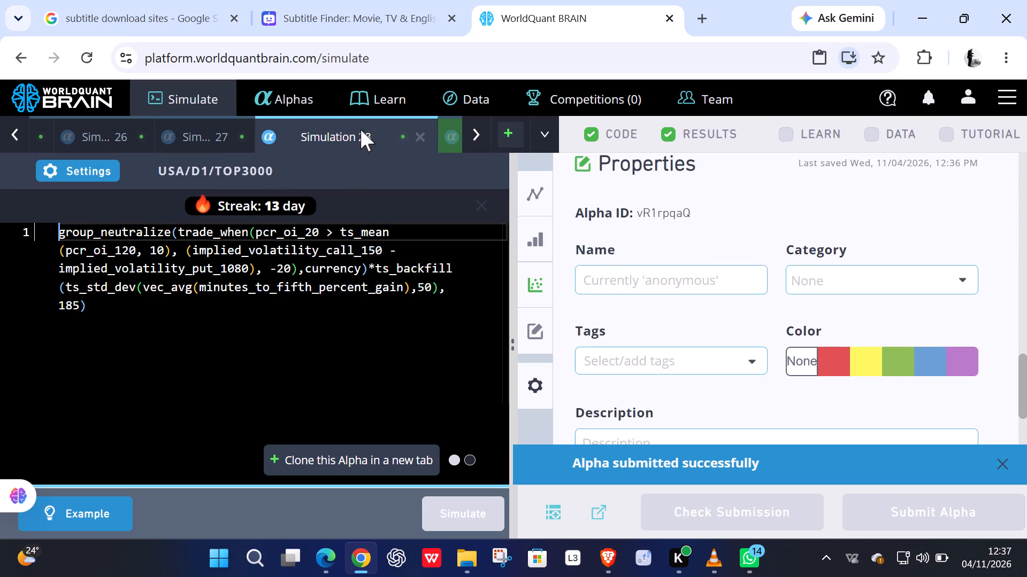
pyautogui.scroll(5, 658, 402)
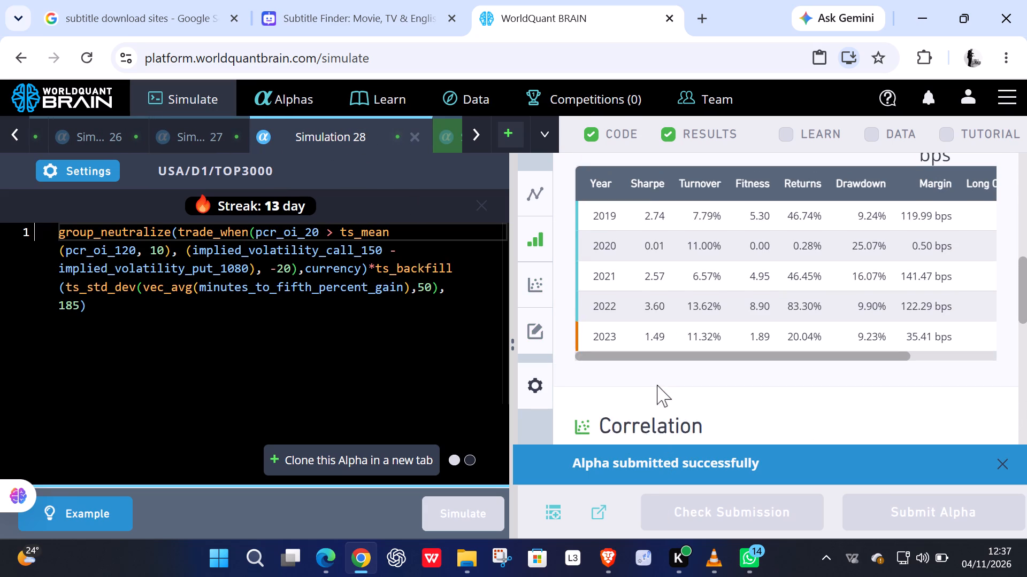
pyautogui.scroll(-2, 657, 385)
pyautogui.scroll(4, 654, 383)
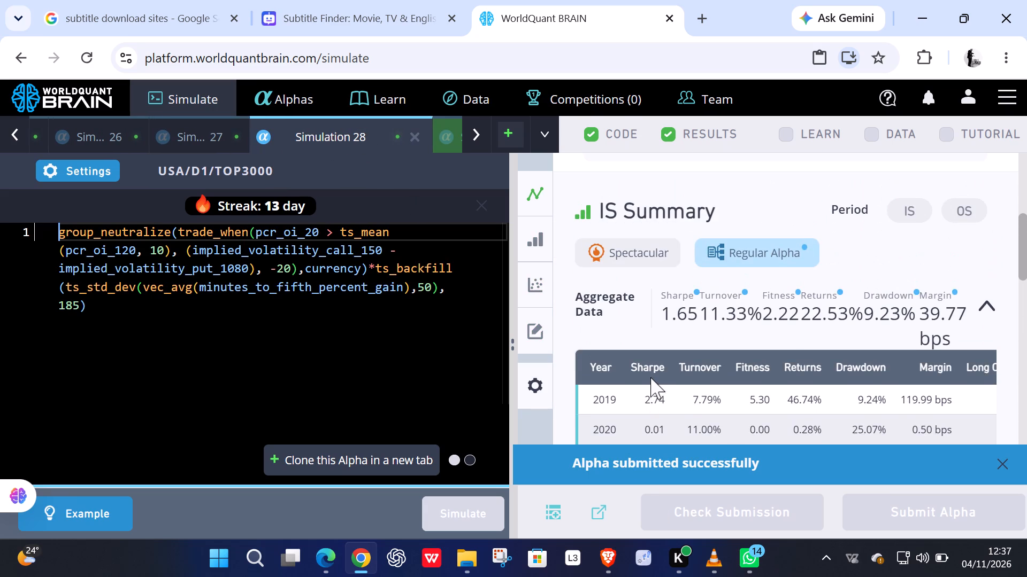
pyautogui.scroll(-1, 618, 324)
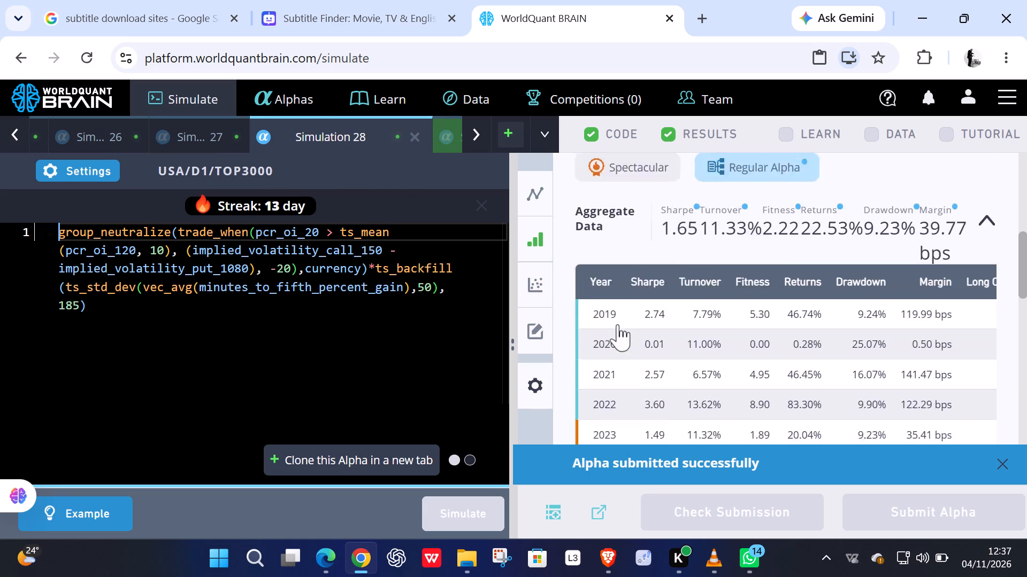
pyautogui.scroll(-13, 618, 324)
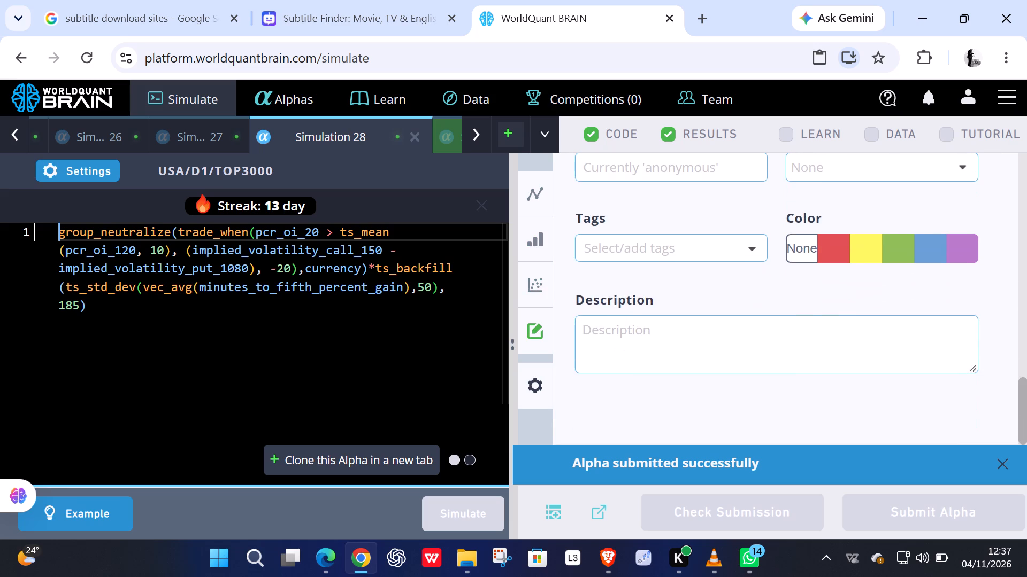
# Review the simulation settings of Simulation 28, including its neutralization, decay and truncation.
pyautogui.click(69, 168)
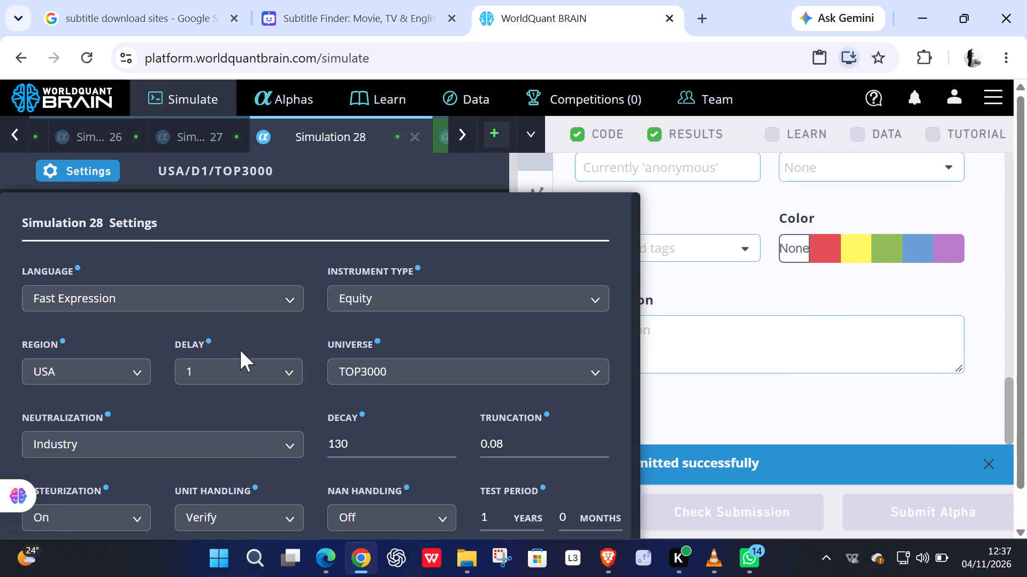
pyautogui.scroll(-5, 241, 349)
pyautogui.scroll(6, 241, 348)
pyautogui.scroll(-7, 242, 349)
pyautogui.click(467, 526)
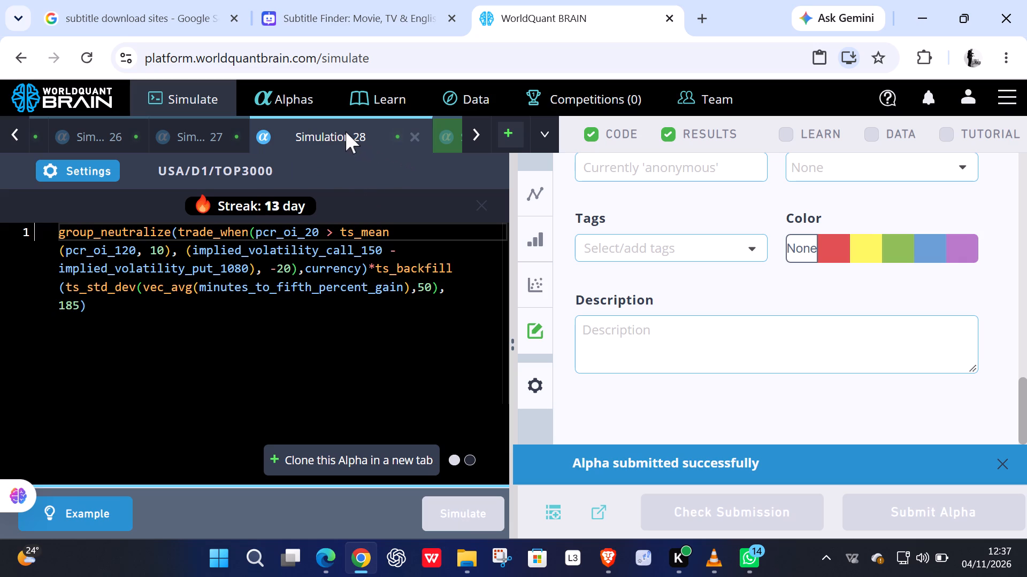
pyautogui.scroll(2, 344, 131)
pyautogui.scroll(-3, 344, 134)
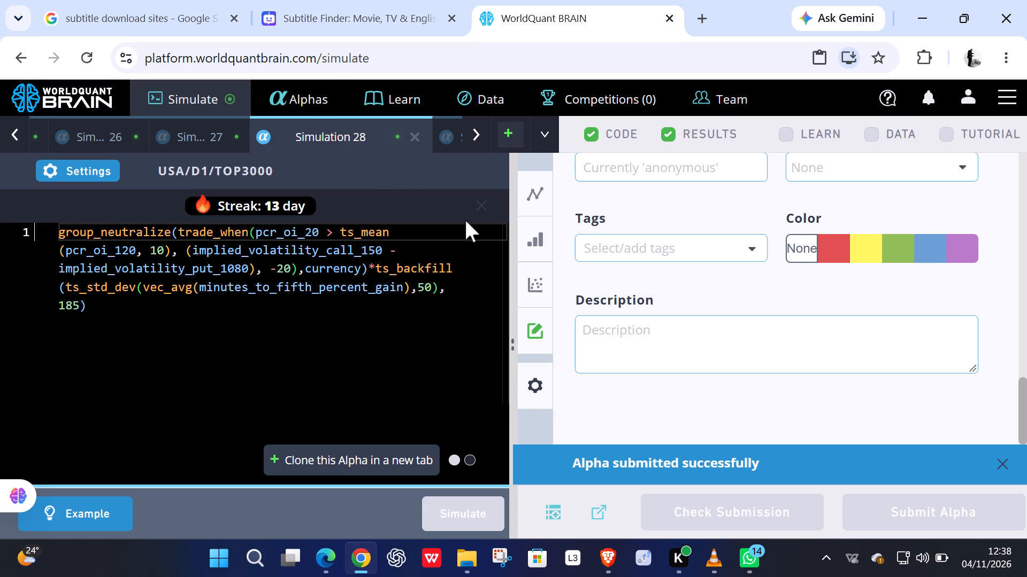
# Reveal the test period of Simulation 29 and open the details of its failed testing check.
pyautogui.click(472, 139)
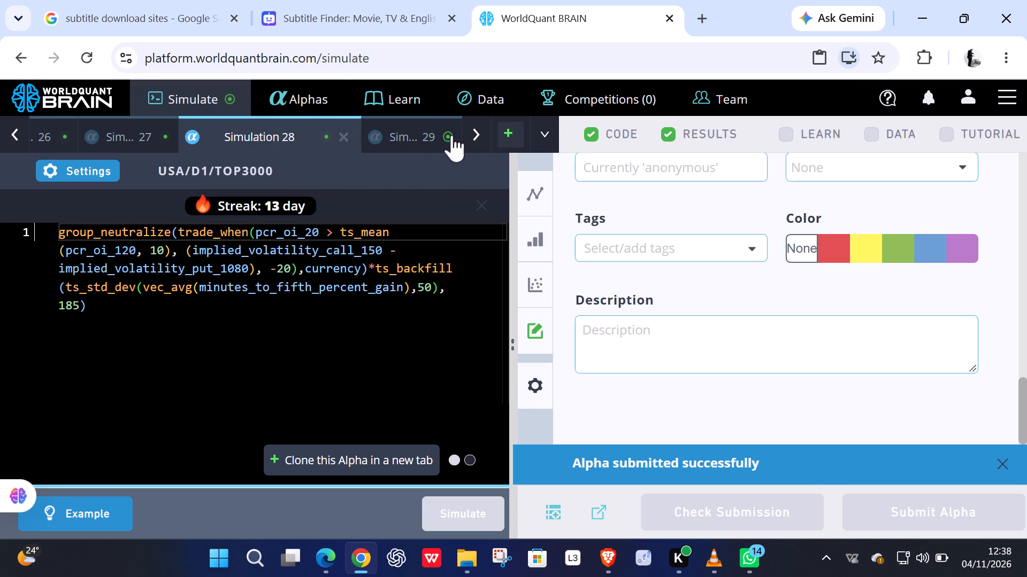
pyautogui.click(426, 131)
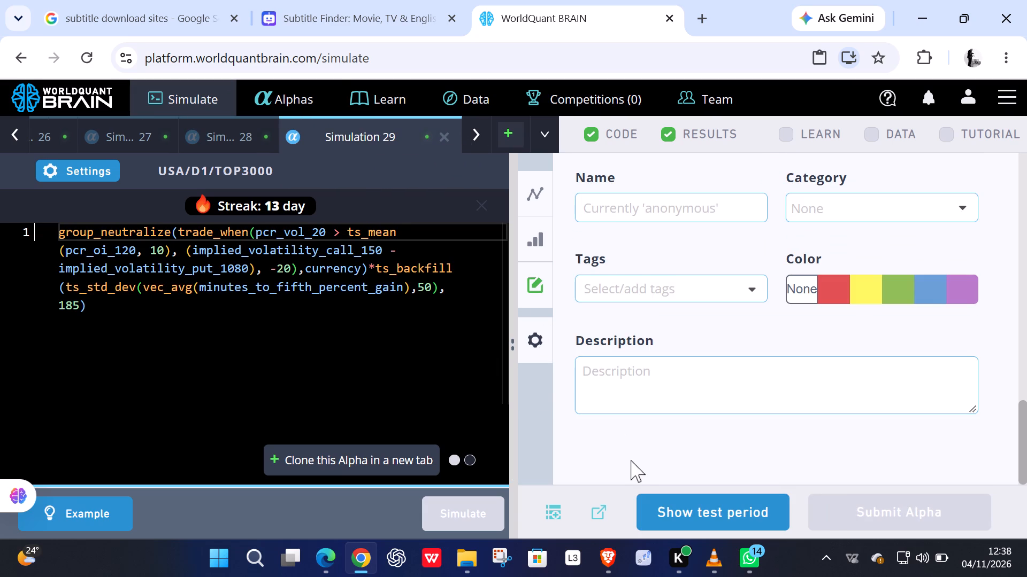
pyautogui.click(677, 505)
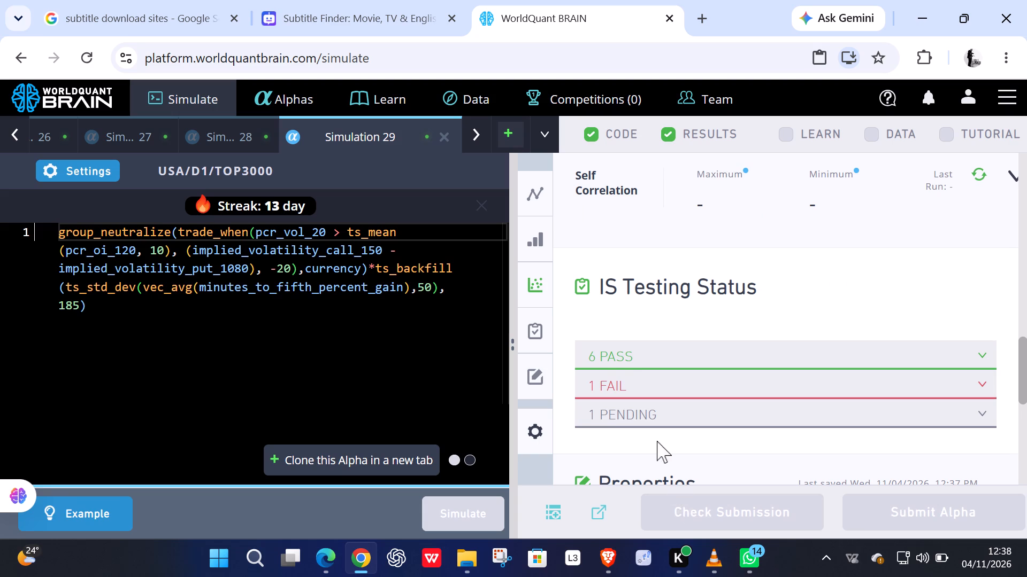
pyautogui.click(617, 380)
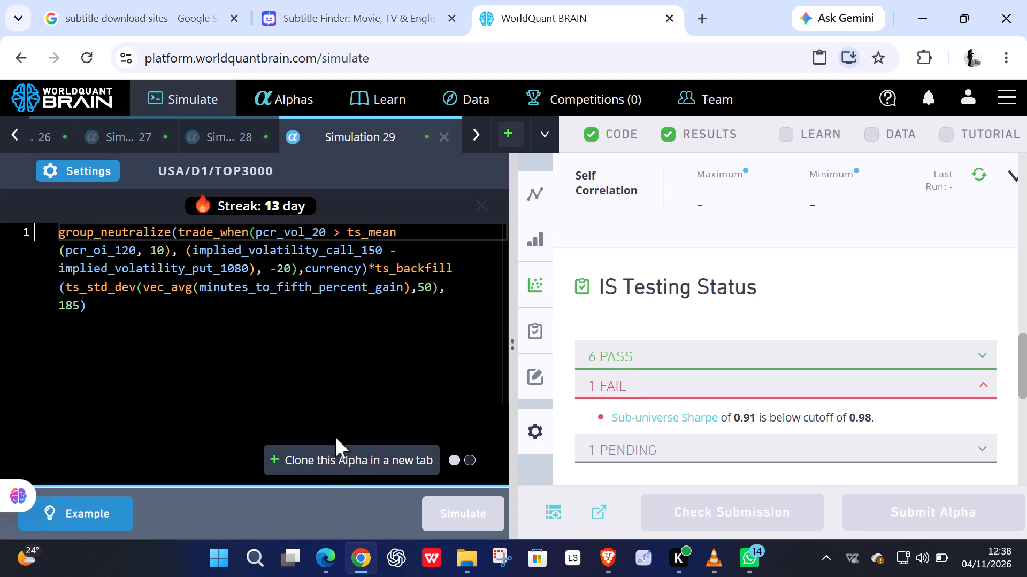
# Clone the pcr_vol_20 alpha of Simulation 29, set its decay to 0 and start simulating it.
pyautogui.click(346, 453)
pyautogui.click(83, 168)
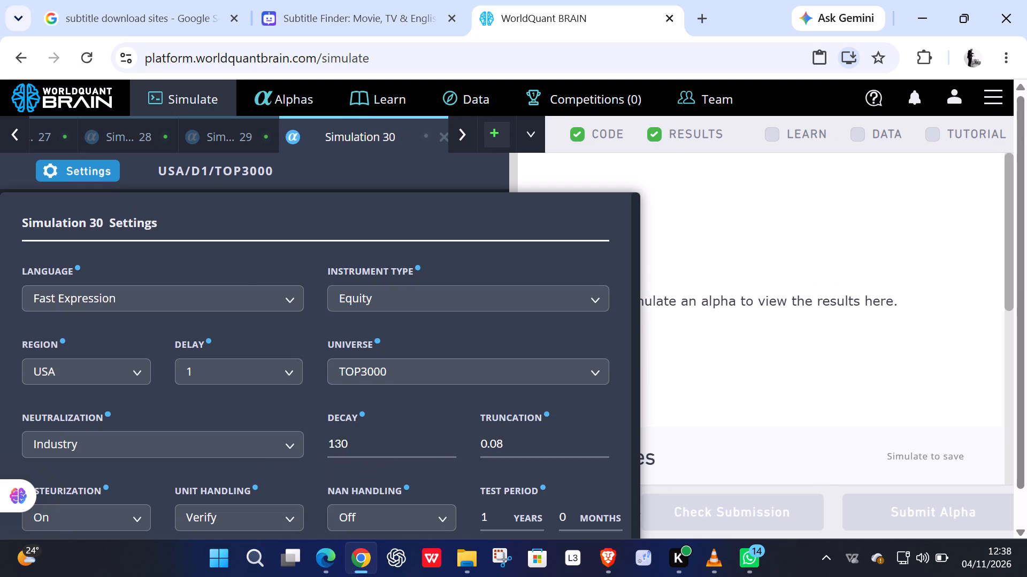
pyautogui.scroll(-2, 374, 405)
pyautogui.click(368, 409)
pyautogui.moveTo(368, 410); pyautogui.dragTo(276, 410)
pyautogui.press('0')
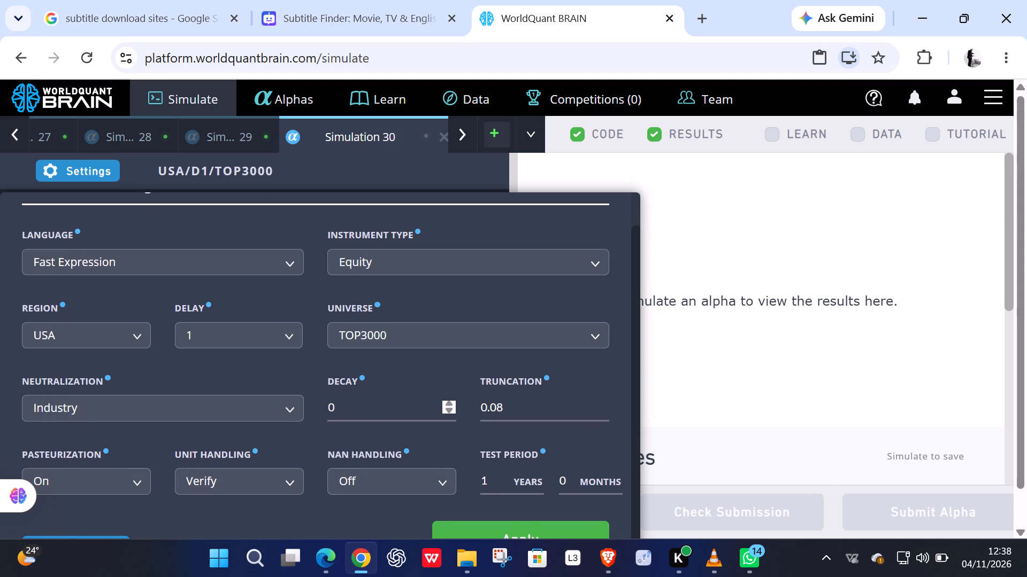
pyautogui.click(508, 523)
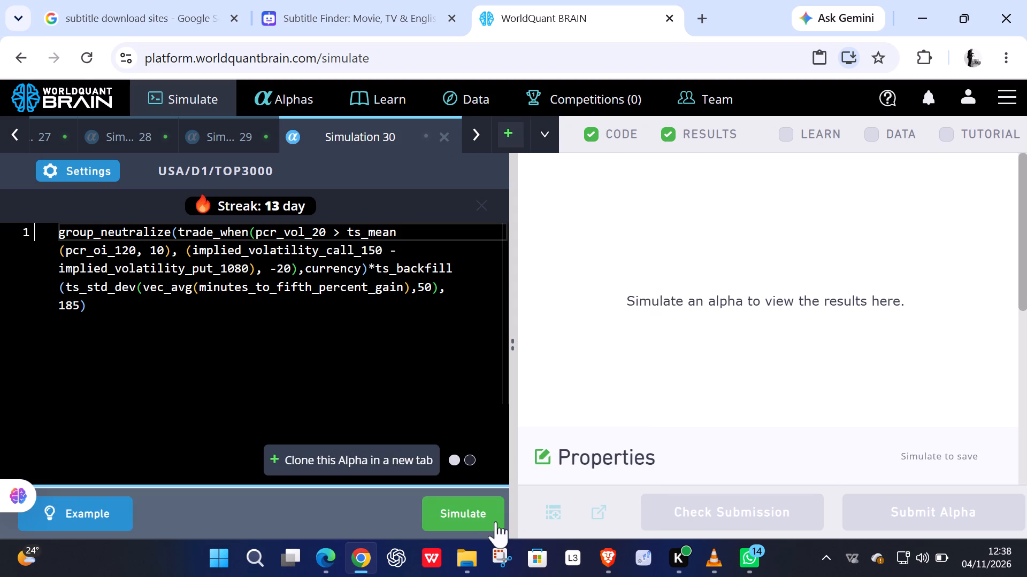
pyautogui.click(493, 520)
# Clone the decay 0 alpha of Simulation 30, set its neutralization to Market and start simulating it.
pyautogui.click(387, 446)
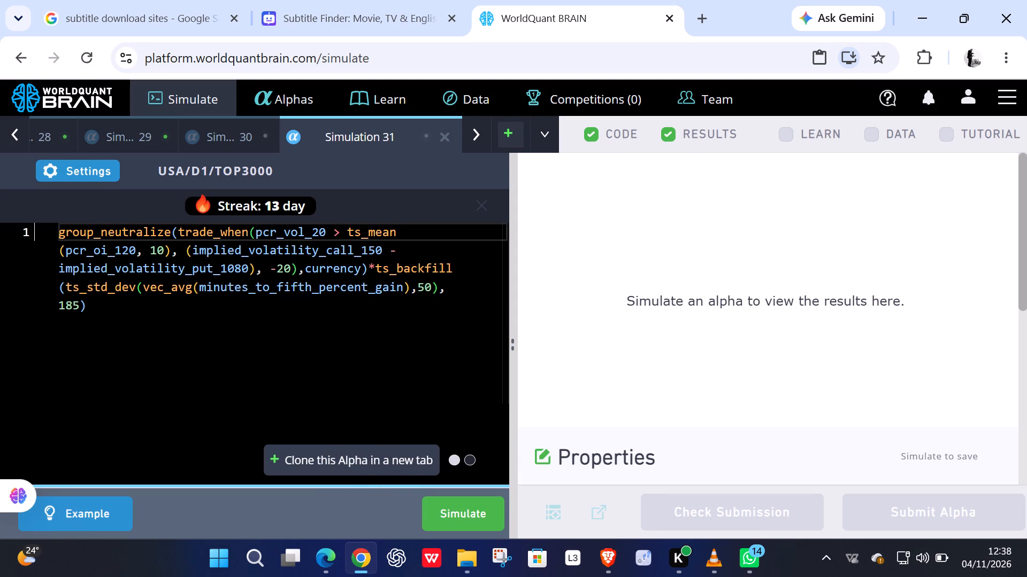
pyautogui.click(73, 178)
pyautogui.click(169, 449)
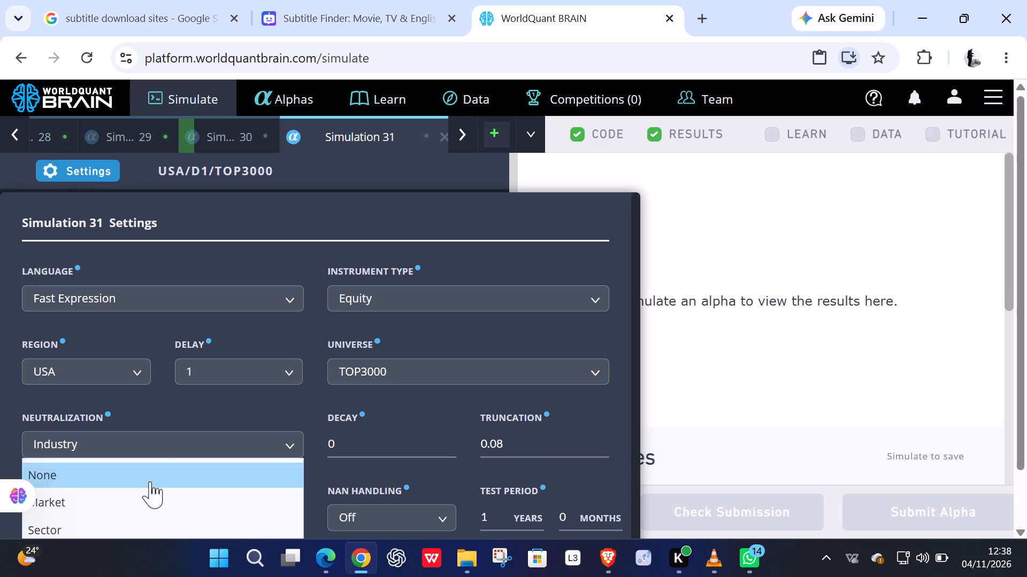
pyautogui.click(138, 496)
pyautogui.scroll(-8, 380, 489)
pyautogui.click(457, 531)
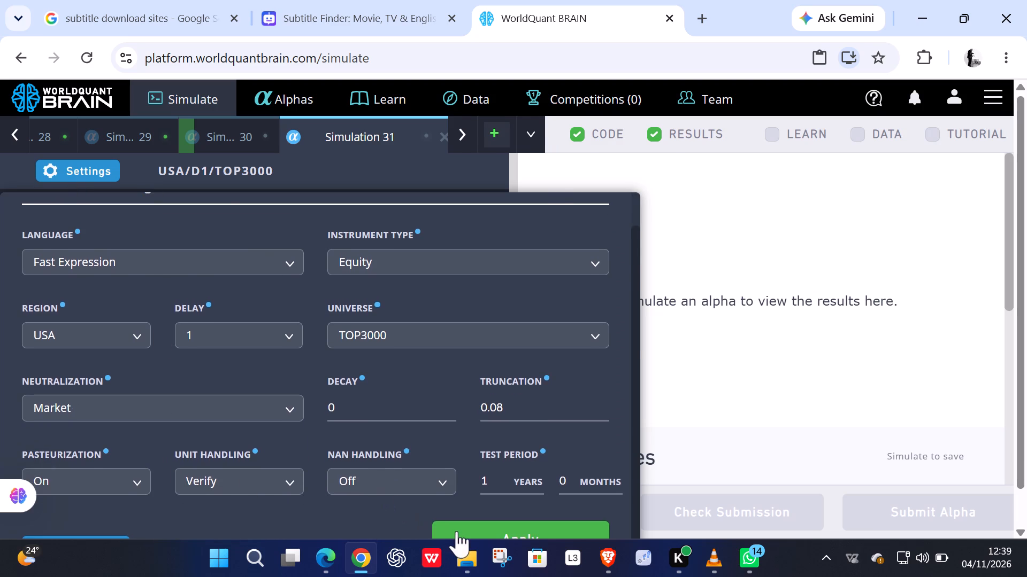
pyautogui.click(453, 516)
# Clone the Market-neutralized alpha of Simulation 31, set its neutralization to Subindustry and start simulating it.
pyautogui.click(413, 462)
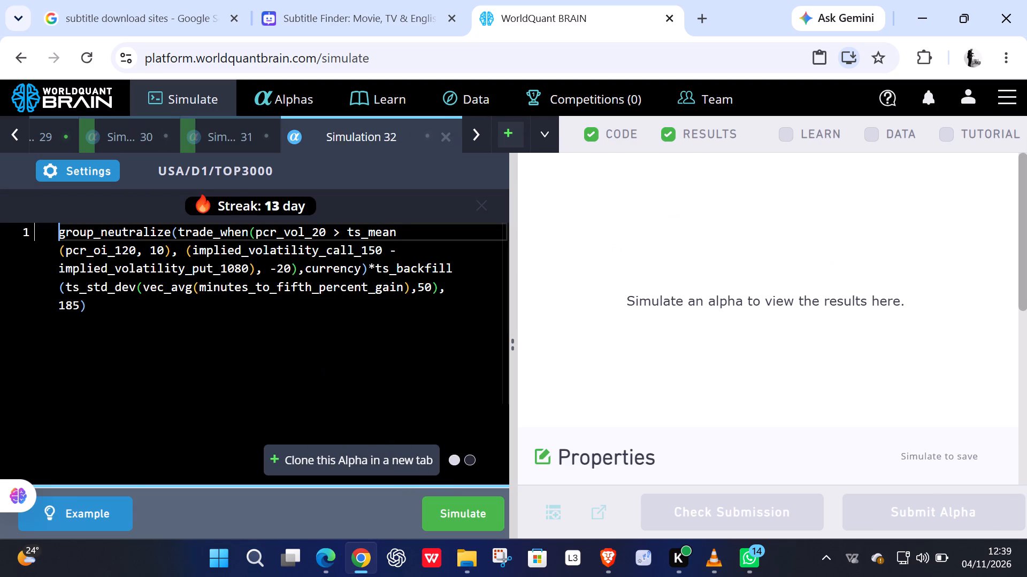
pyautogui.click(94, 177)
pyautogui.scroll(-6, 153, 391)
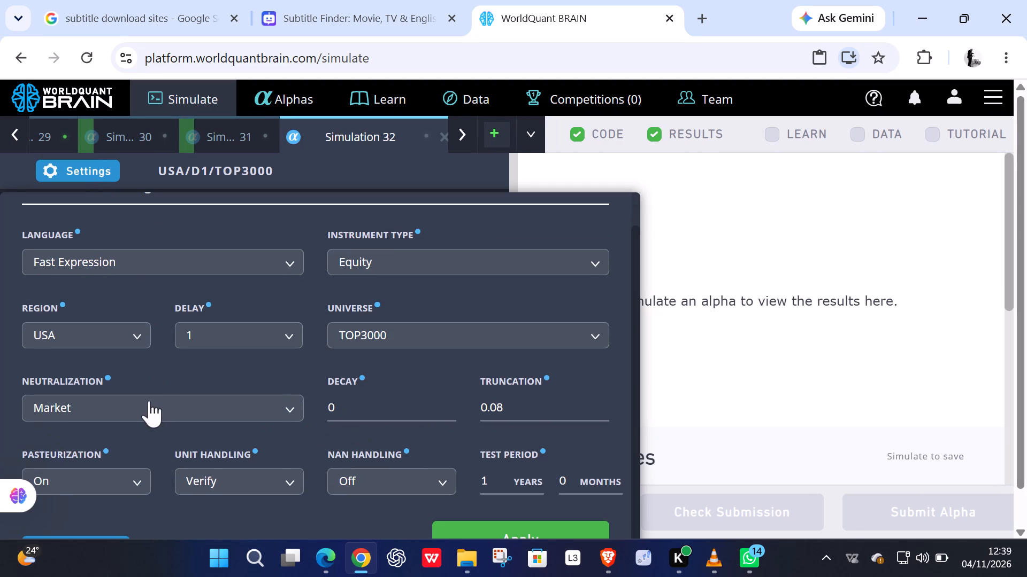
pyautogui.click(149, 401)
pyautogui.scroll(-6, 125, 510)
pyautogui.click(125, 509)
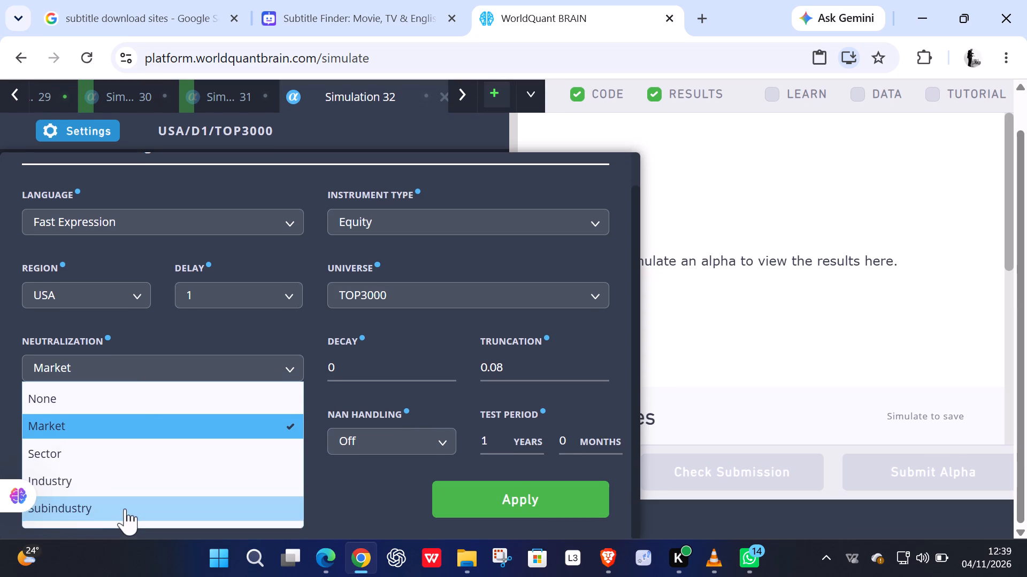
pyautogui.click(459, 509)
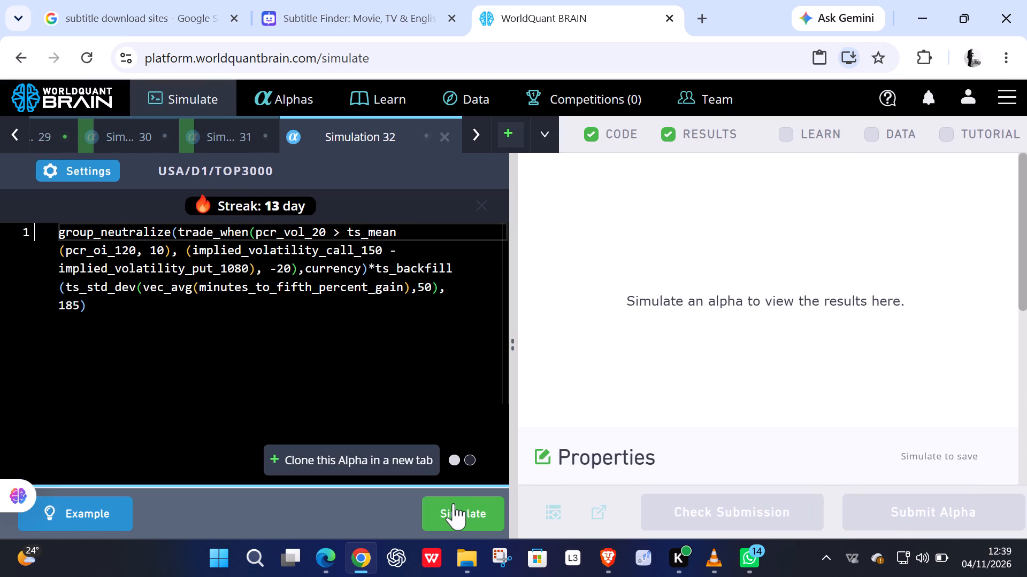
pyautogui.click(453, 503)
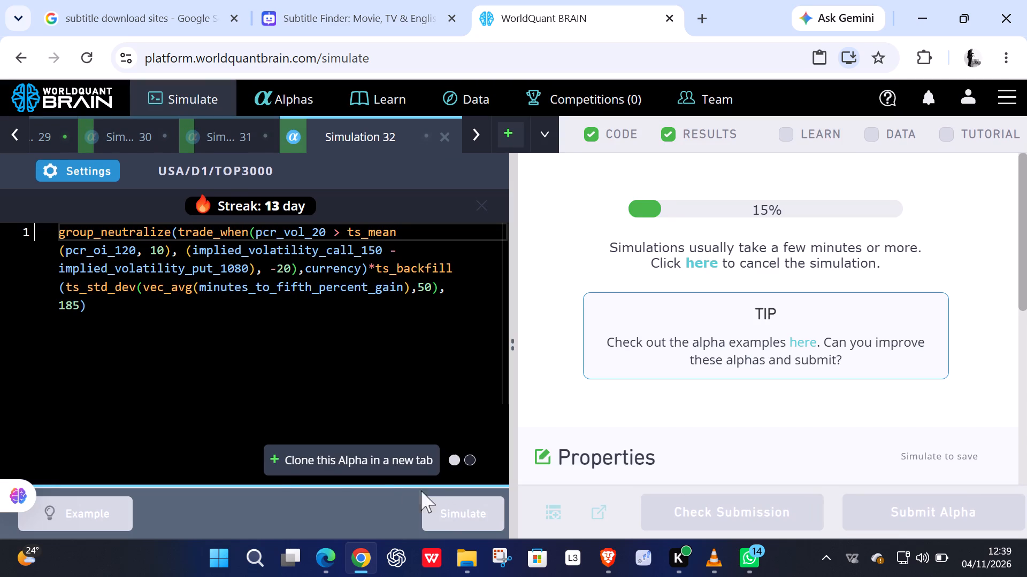
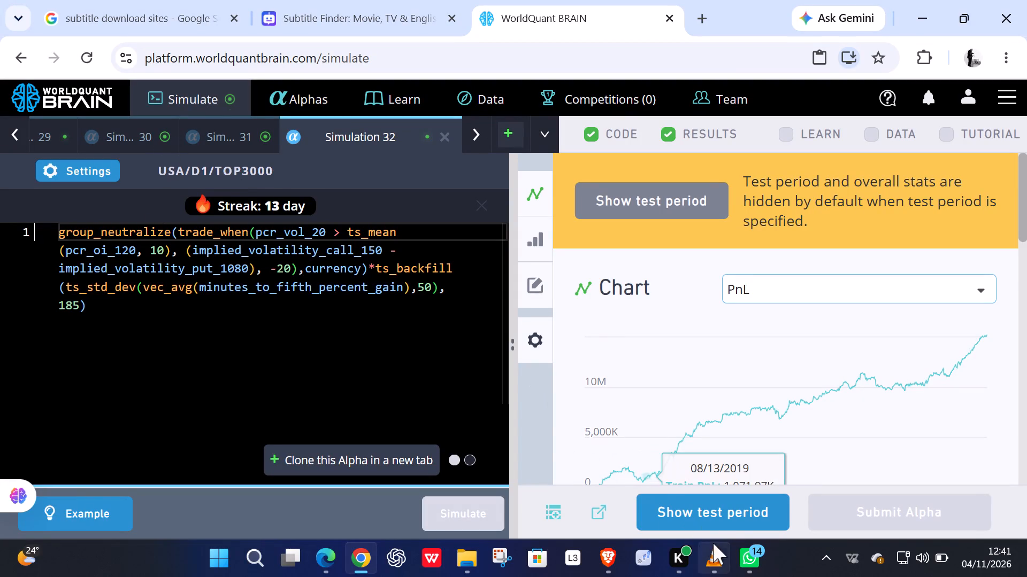
# Reveal the test period of Simulation 32.
pyautogui.click(691, 504)
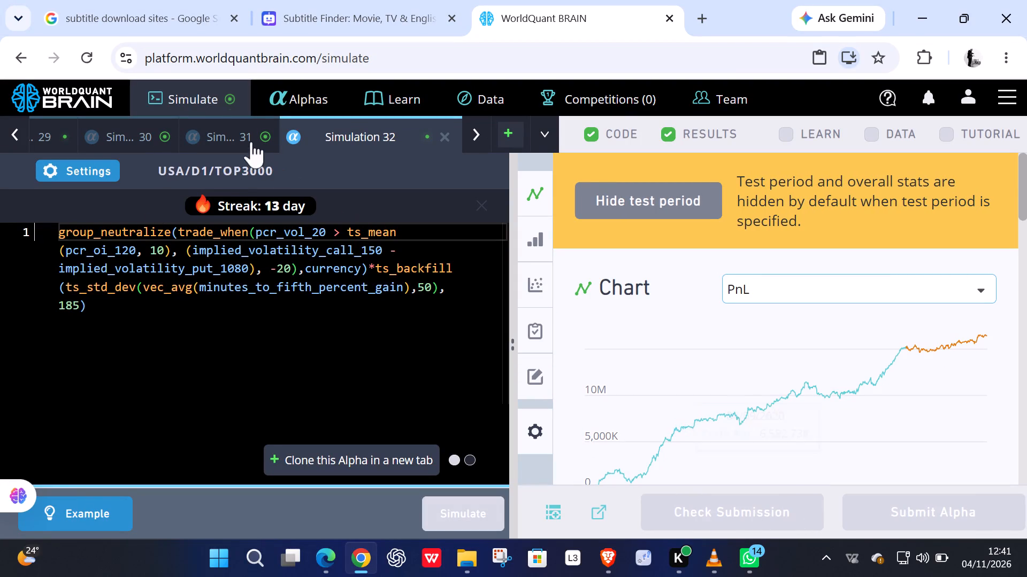
# Reveal the test period of the Market-neutralized alpha in Simulation 31 and try to submit that alpha.
pyautogui.click(251, 142)
pyautogui.click(715, 497)
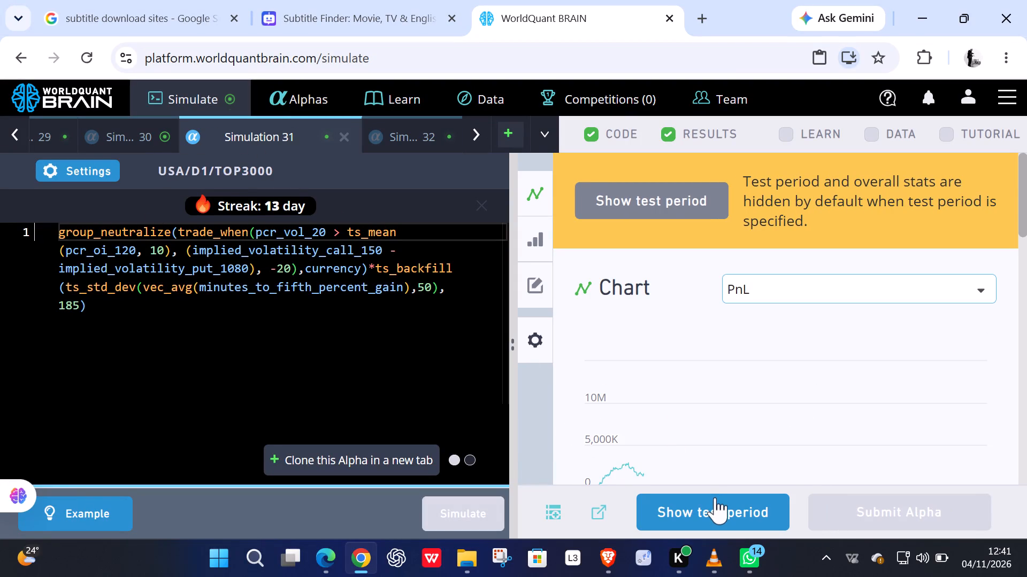
pyautogui.click(924, 493)
pyautogui.click(924, 503)
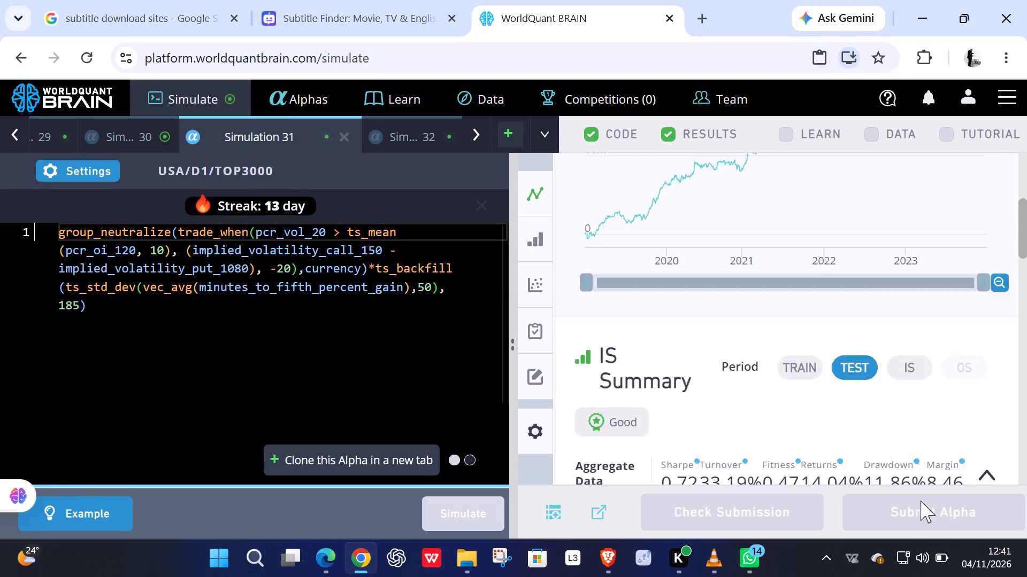
# Reveal the test period of the decay 0 alpha in Simulation 30 and run its submission check.
pyautogui.click(146, 136)
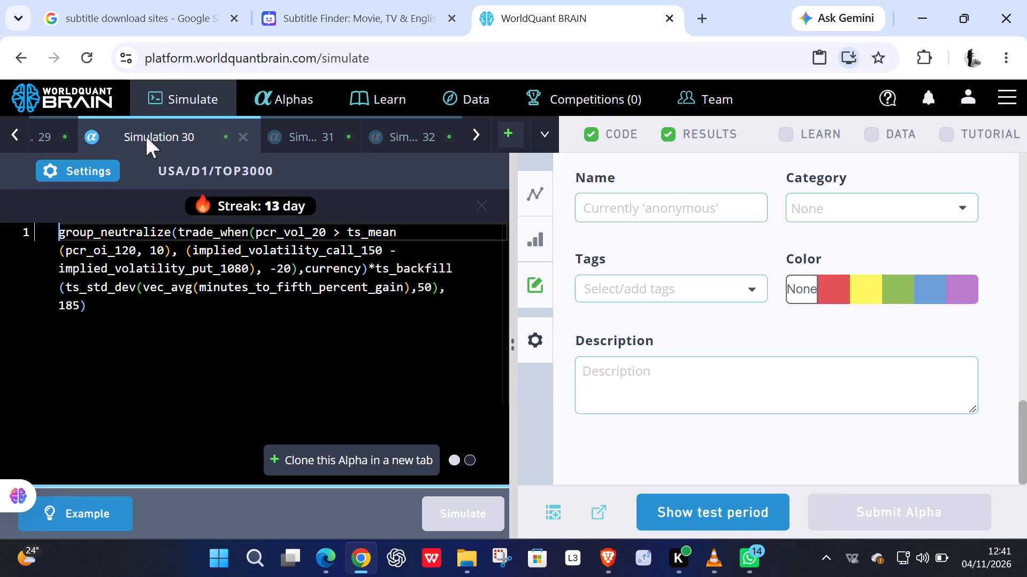
pyautogui.click(722, 510)
pyautogui.click(722, 510)
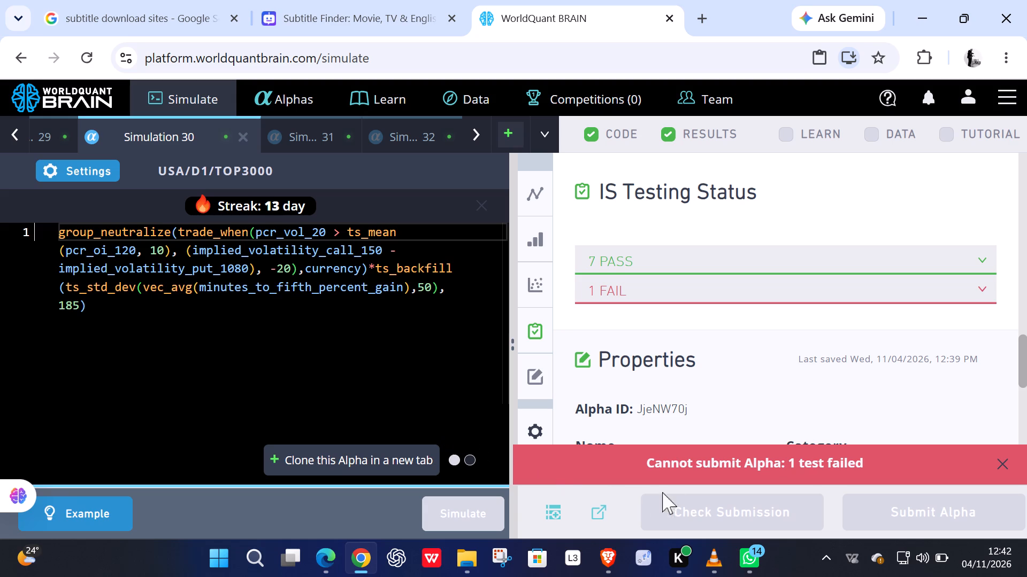
pyautogui.scroll(3, 360, 275)
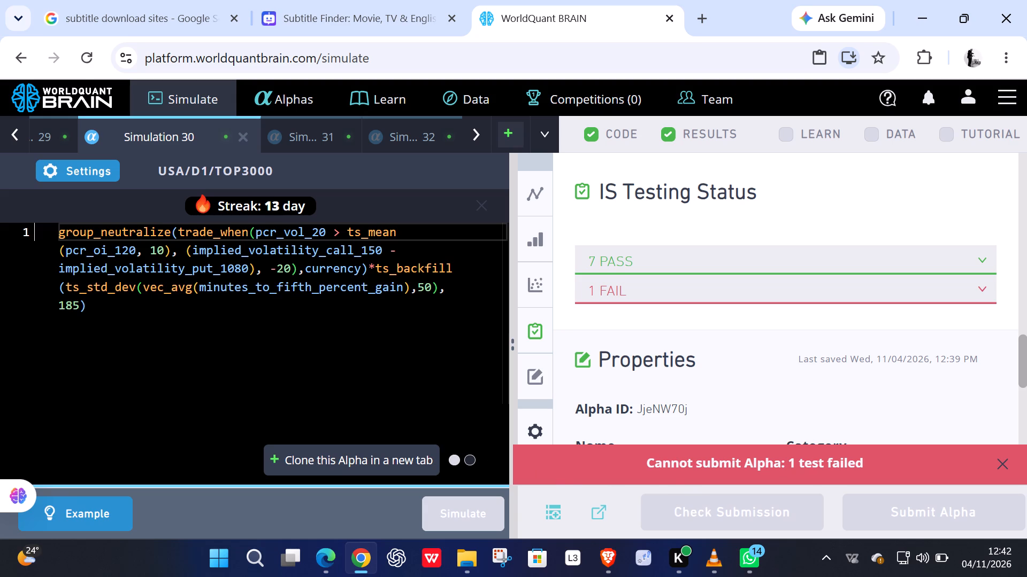